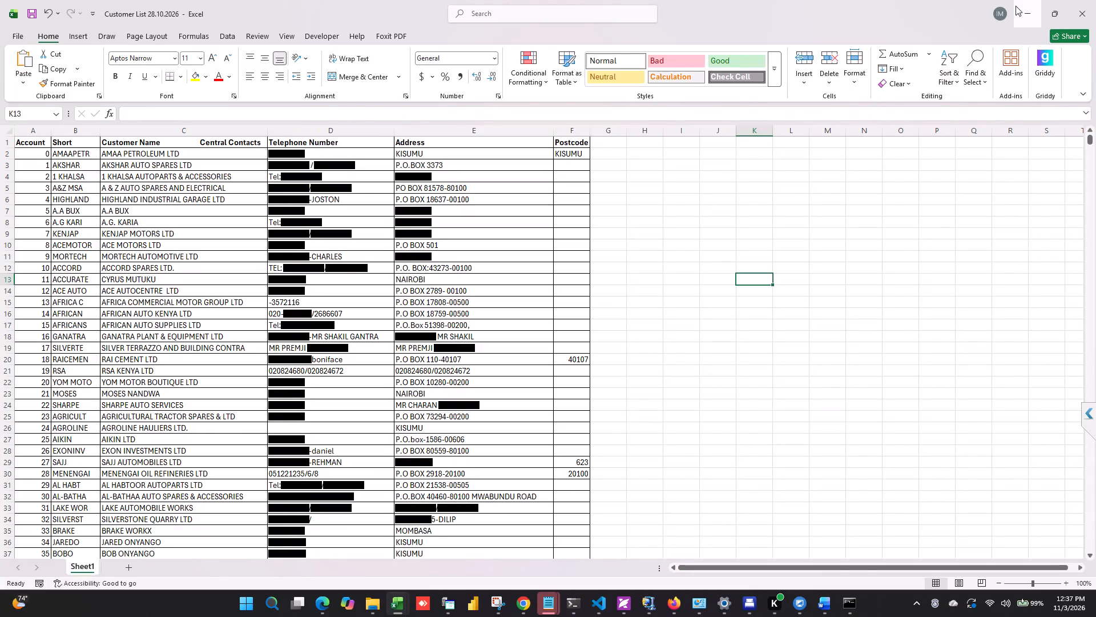
Switch to the K8 system window and expand the Accounts Receivable group in the system menu.
left_click(449, 602)
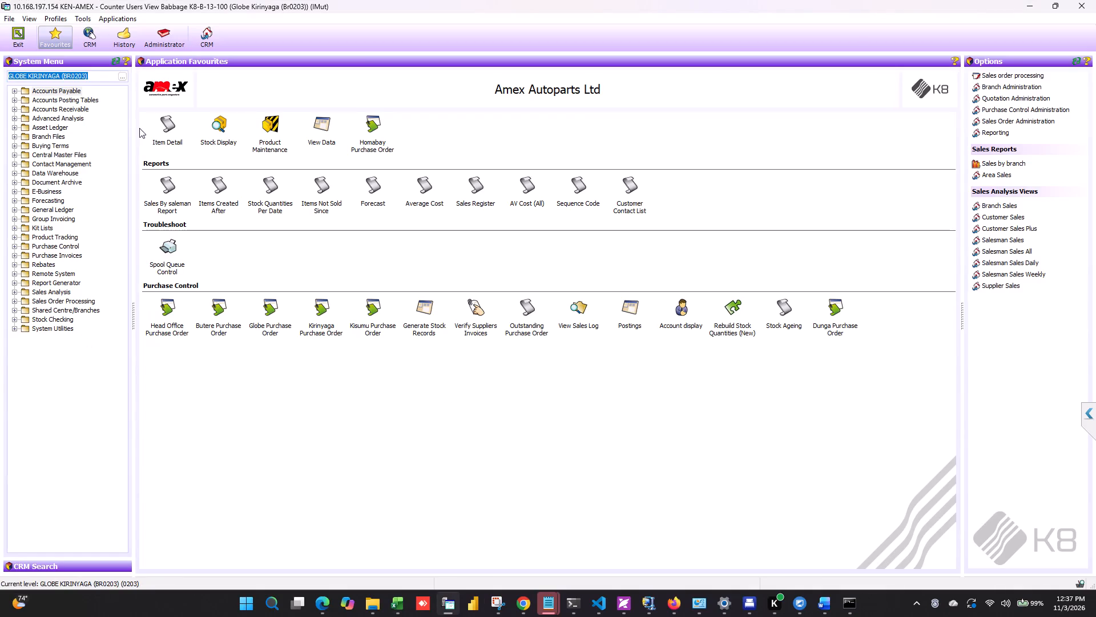
left_click(15, 108)
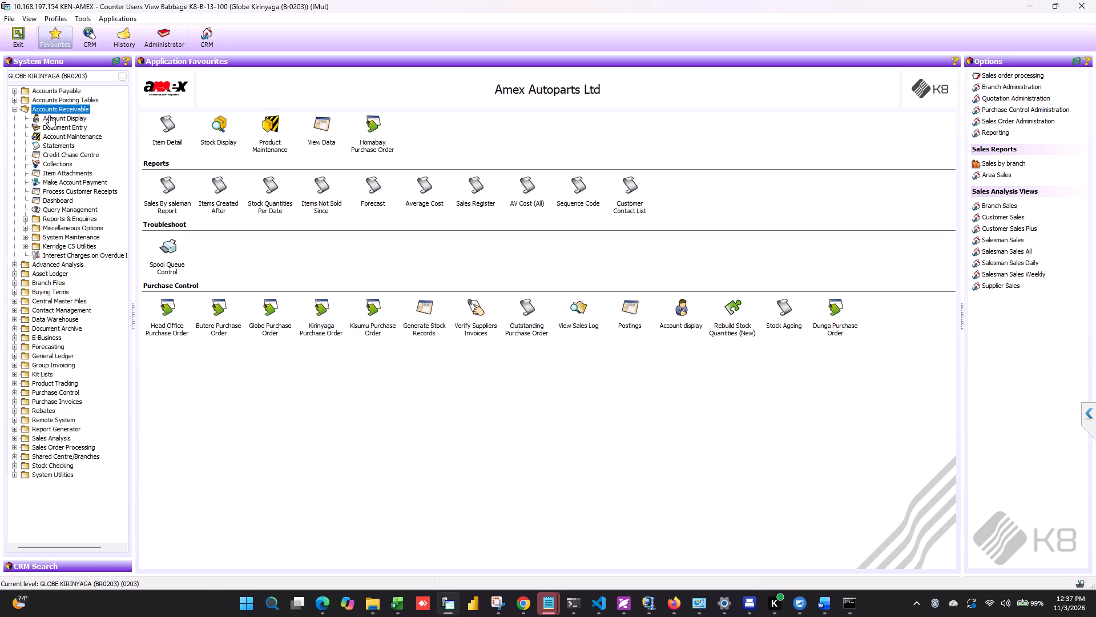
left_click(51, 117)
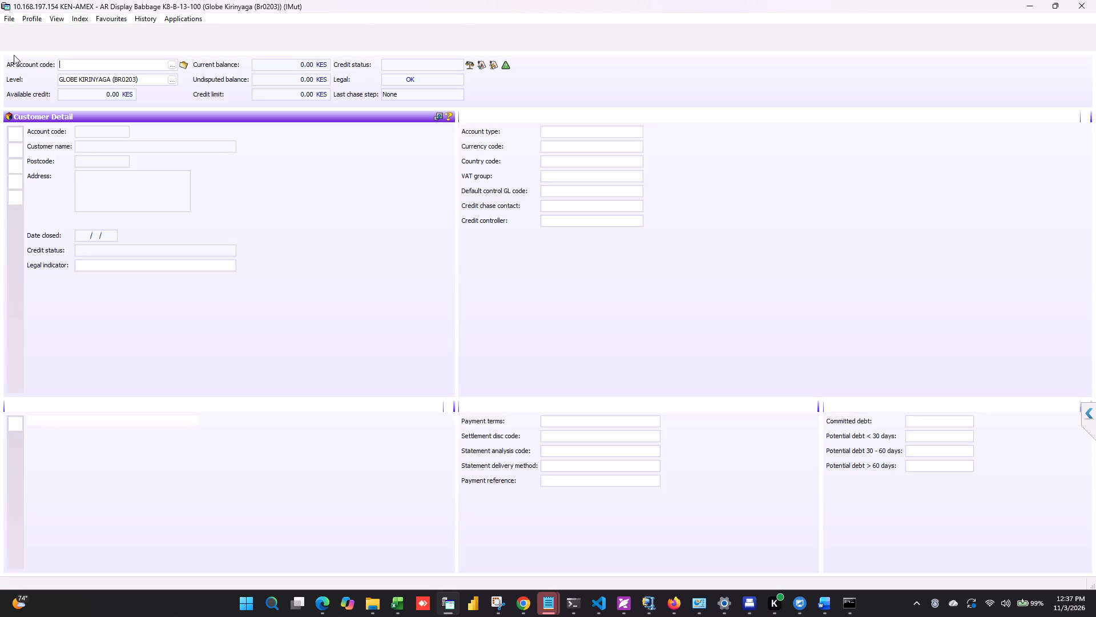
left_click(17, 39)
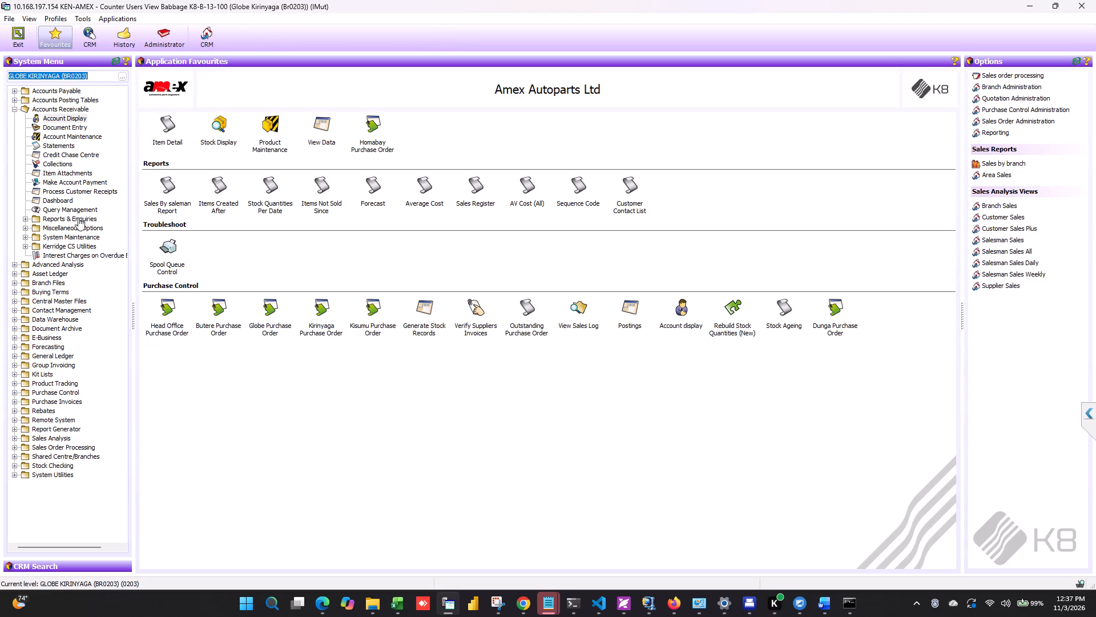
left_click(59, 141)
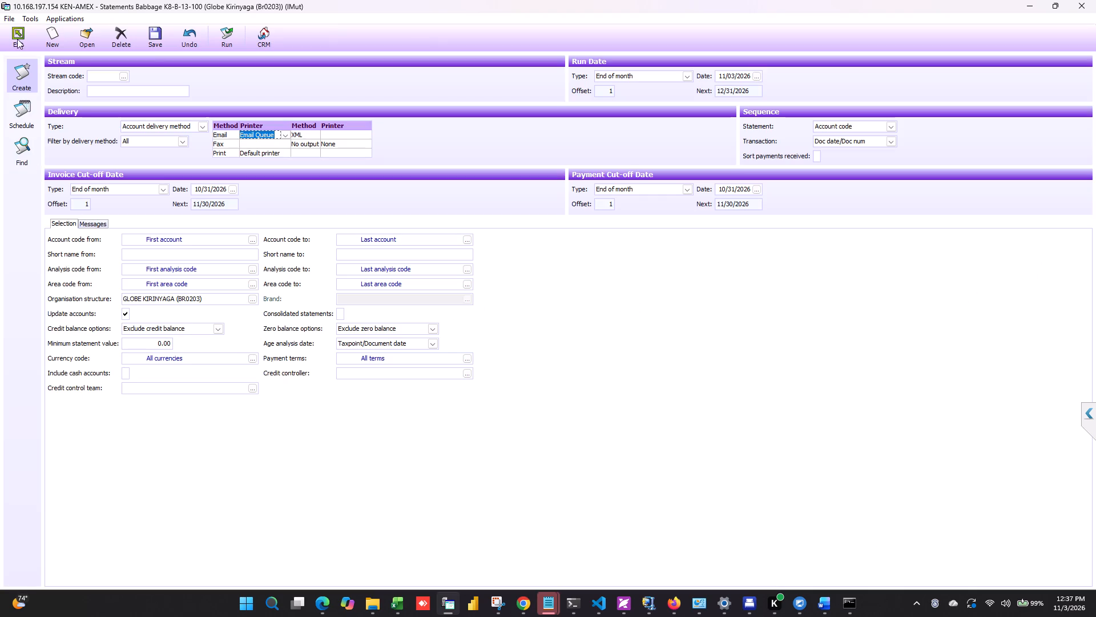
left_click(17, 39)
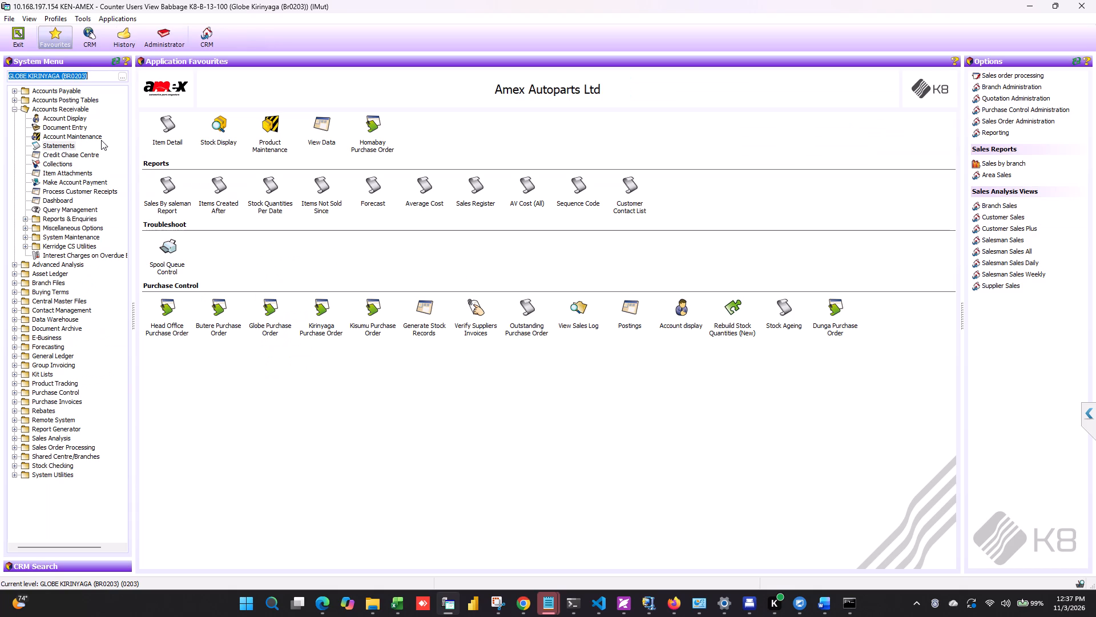
Open Accounts Receivable Account Maintenance and list all customers with an unfiltered account code search in a maximized results window.
left_click(75, 137)
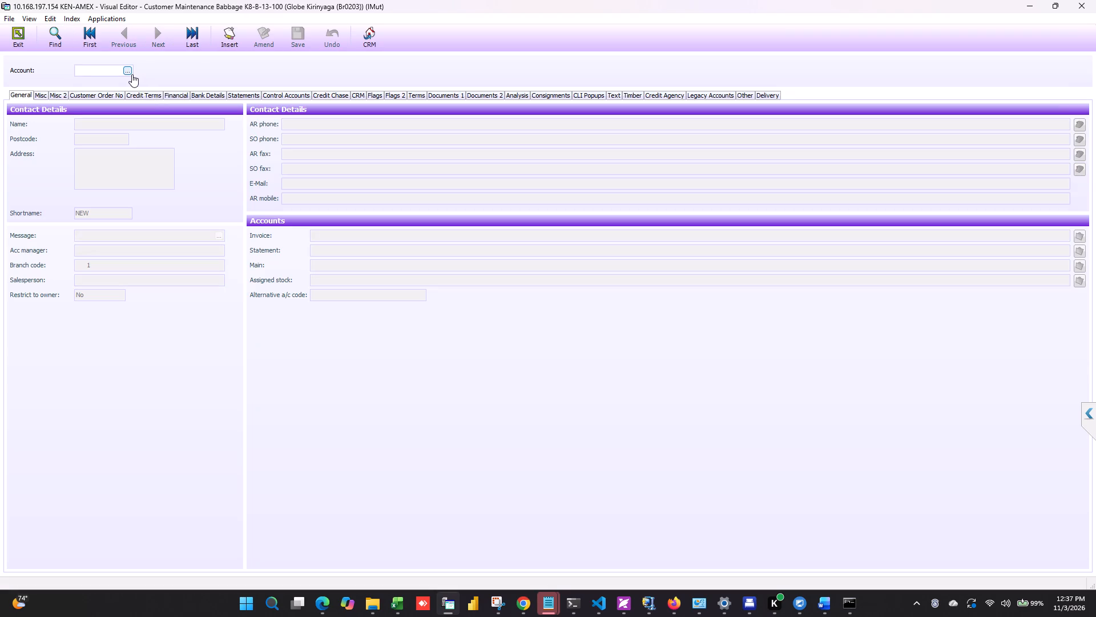
left_click(128, 69)
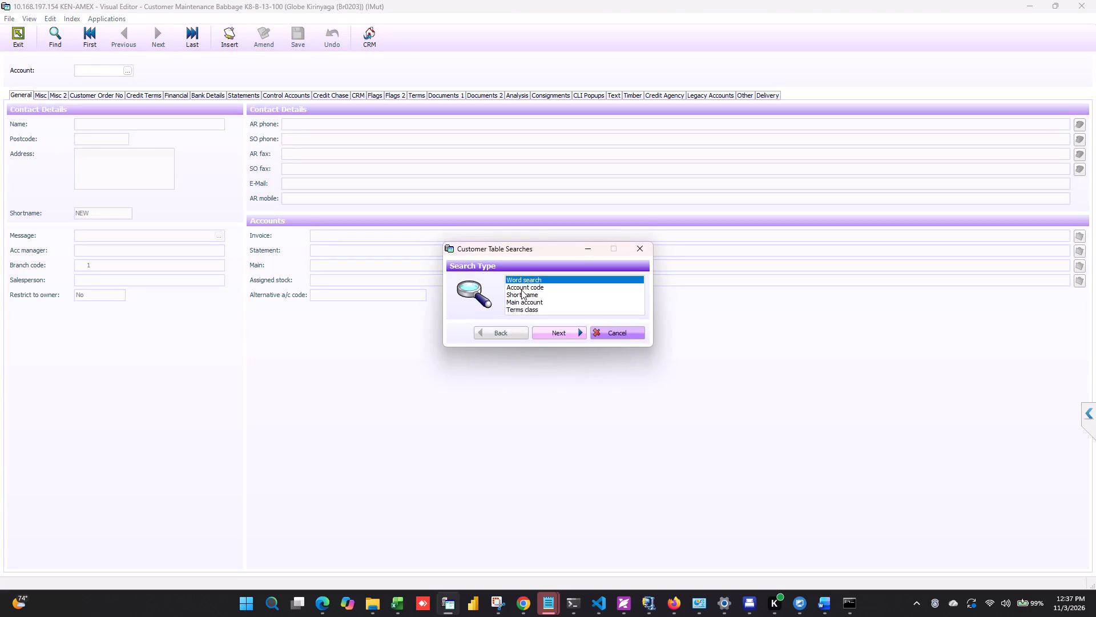
left_click(521, 290)
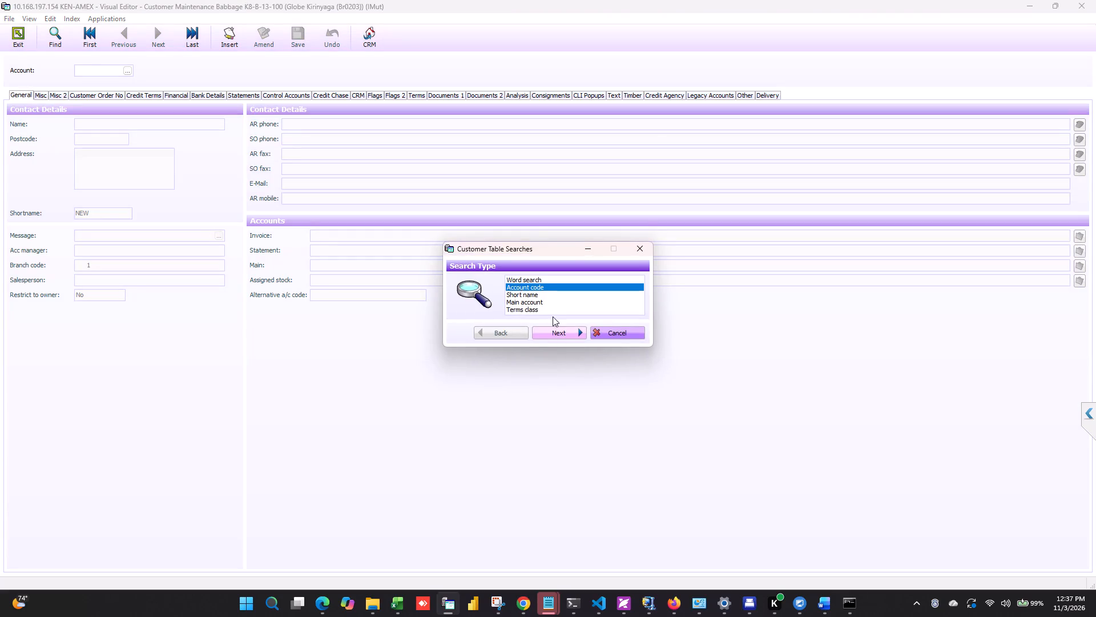
left_click(562, 332)
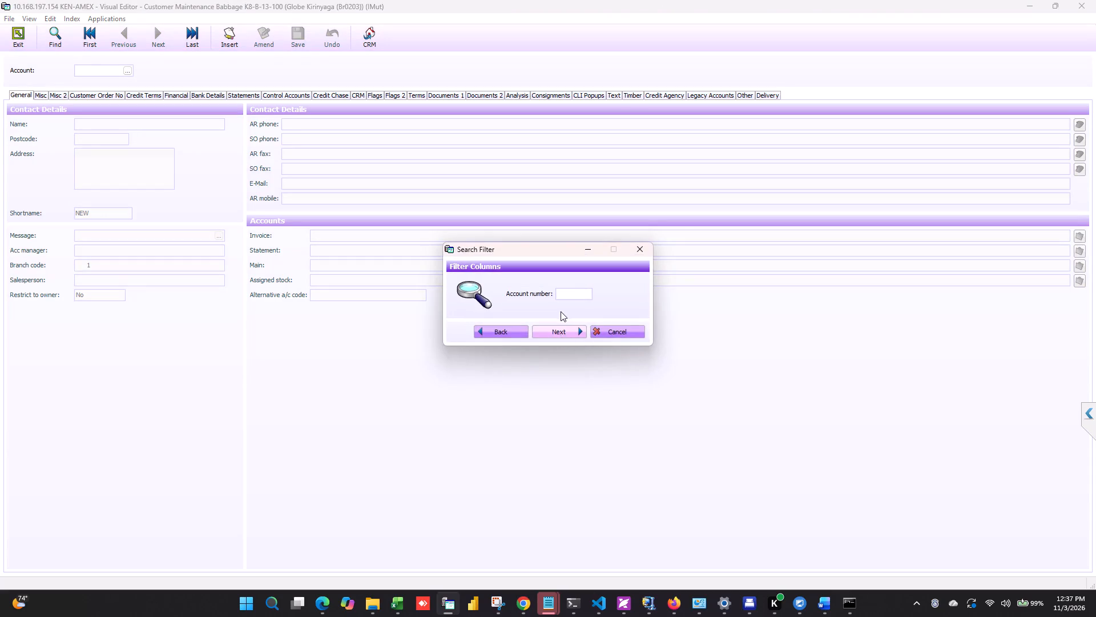
left_click(561, 331)
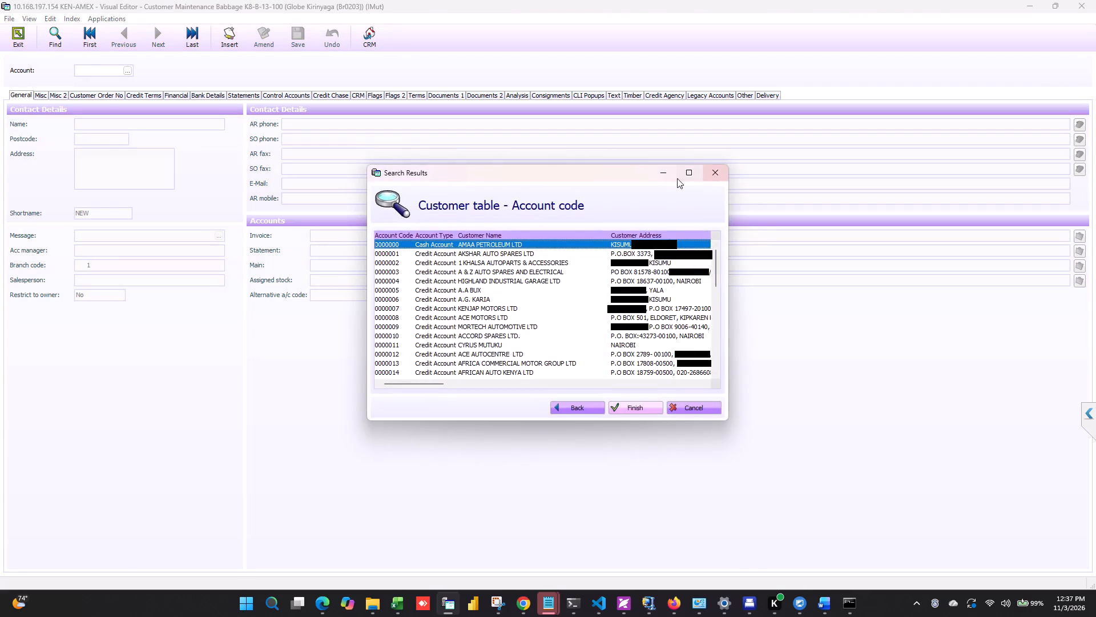
left_click(688, 170)
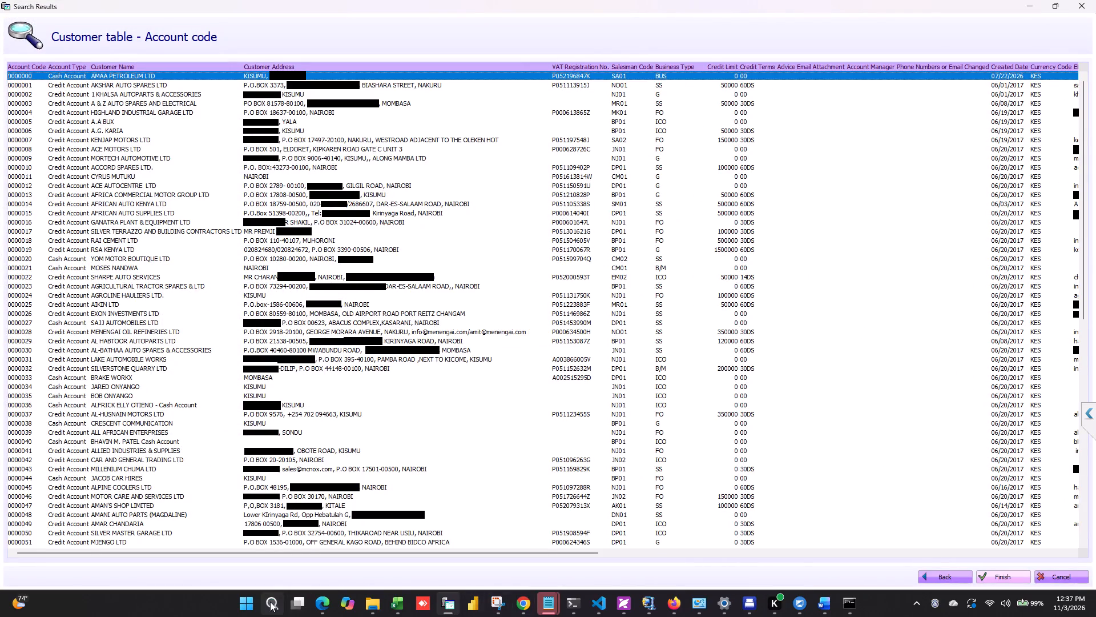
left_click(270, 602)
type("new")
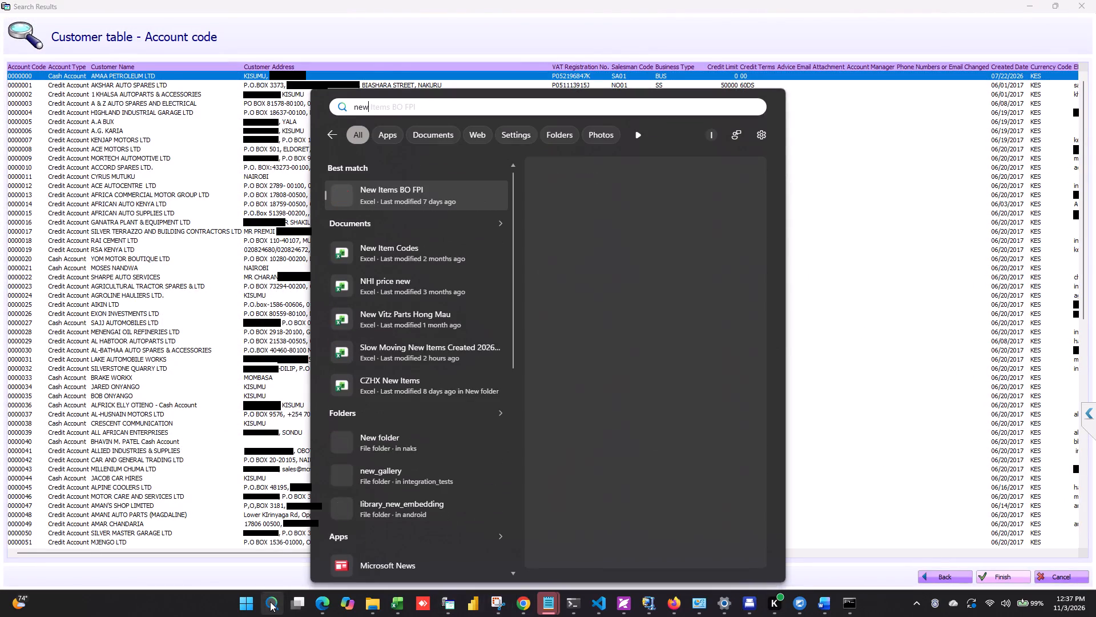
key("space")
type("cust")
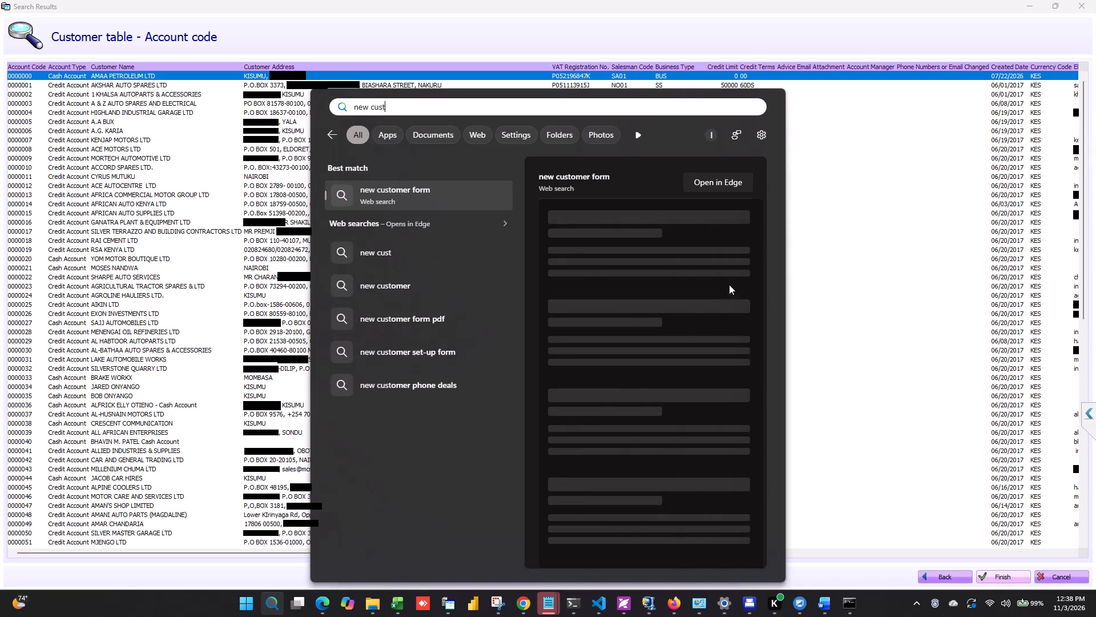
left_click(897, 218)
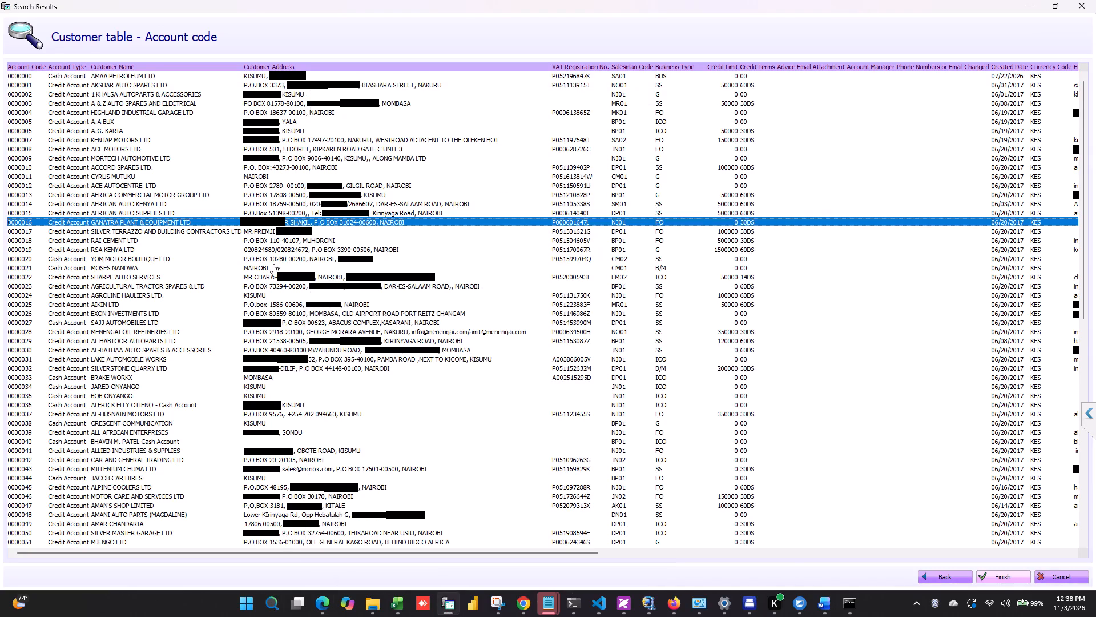
Open the column customisation of the customer results grid and select the personal user grid format.
scroll(273, 264, "up", 7)
scroll(273, 264, "down", 3)
scroll(273, 264, "up", 4)
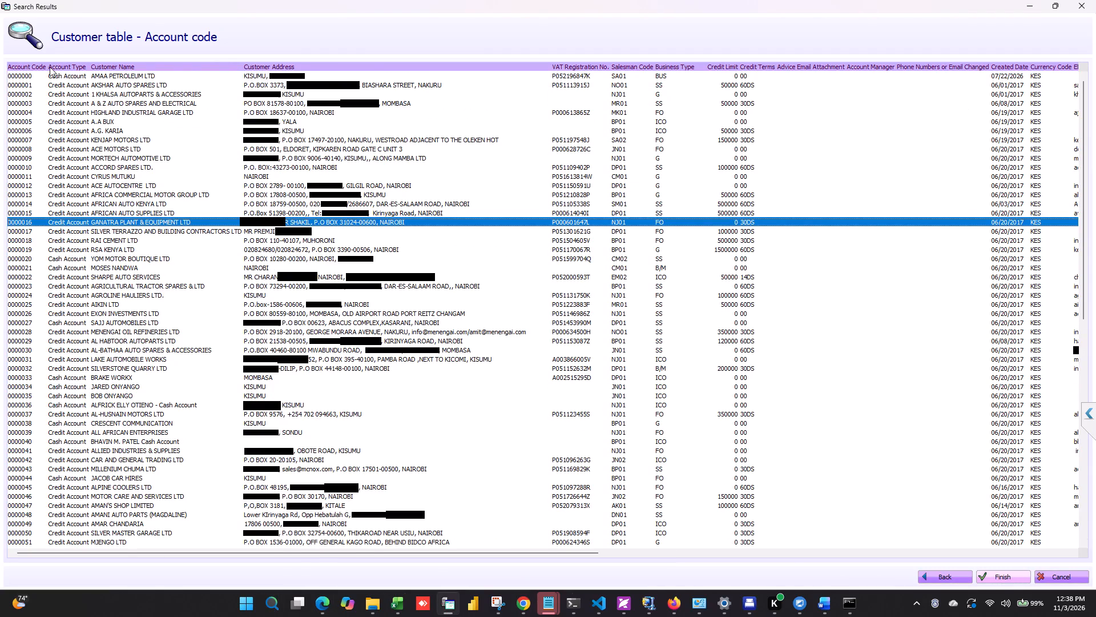
right_click(30, 69)
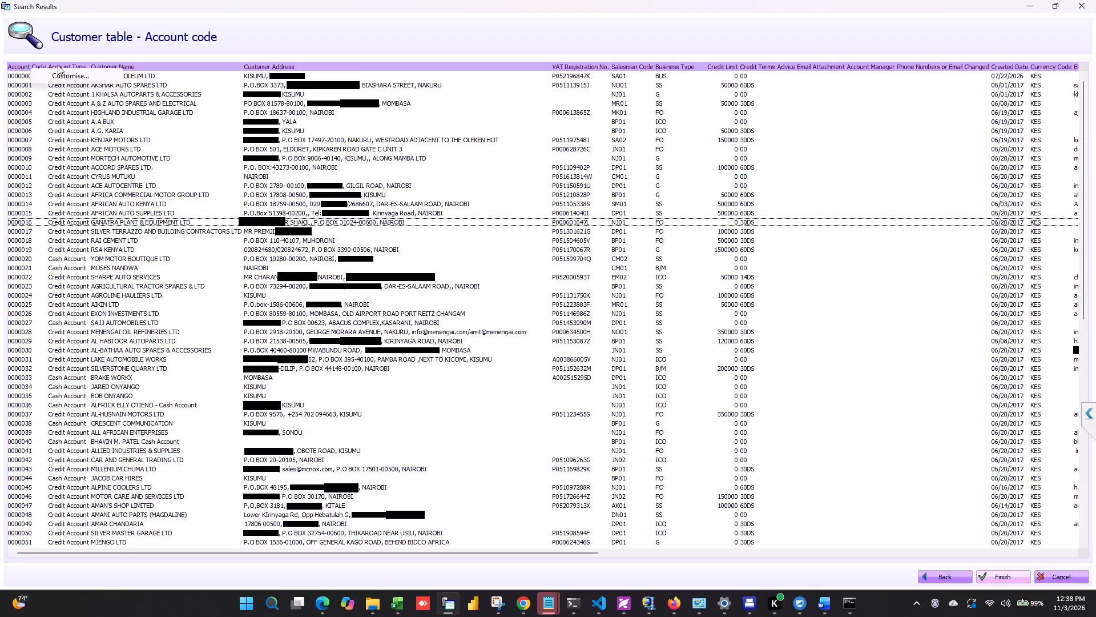
left_click(63, 78)
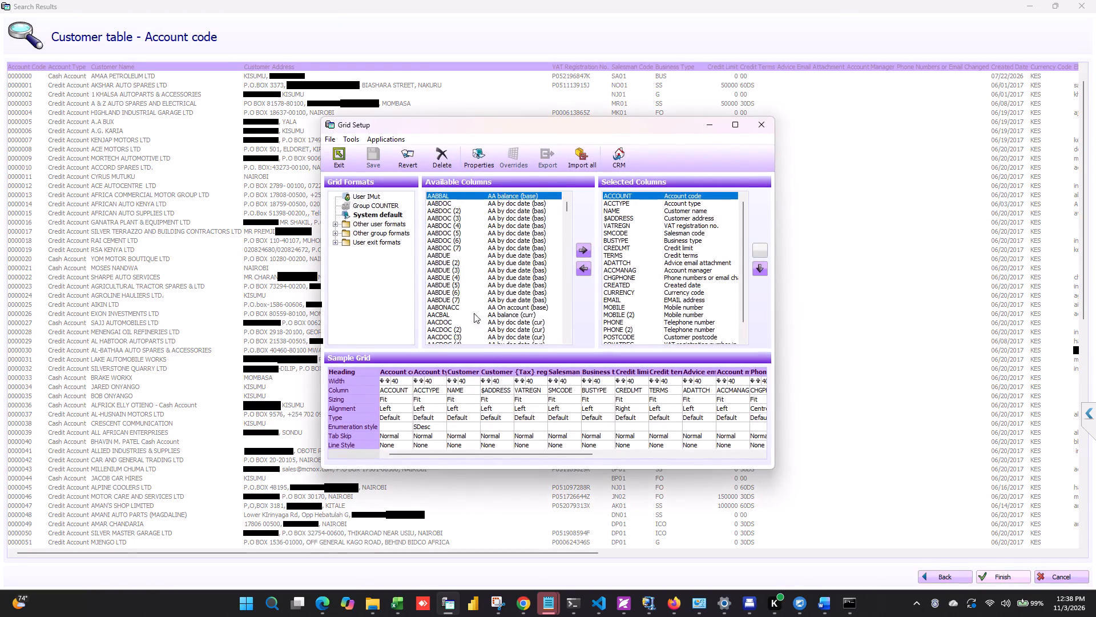
scroll(489, 338, "down", 18)
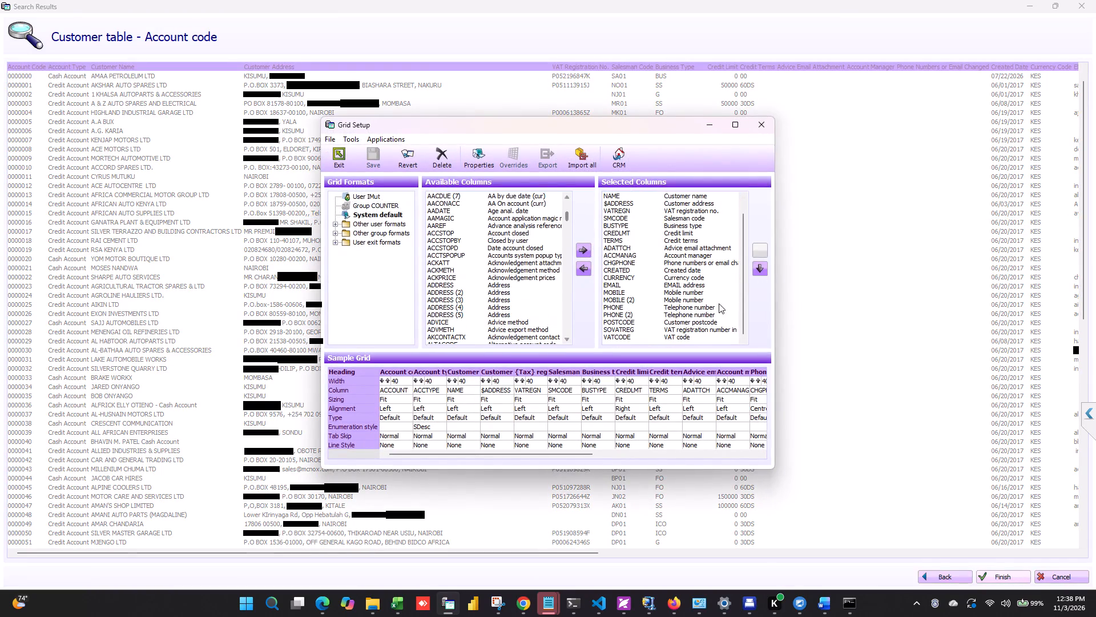
scroll(719, 303, "down", 10)
left_click(363, 194)
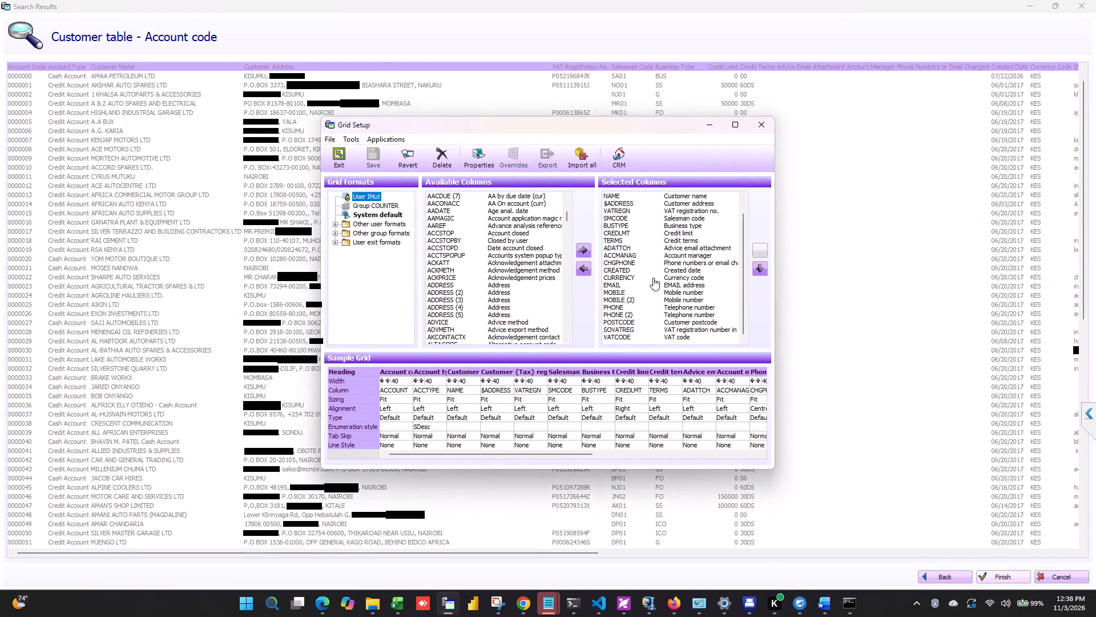
scroll(664, 287, "down", 20)
scroll(664, 287, "down", 1)
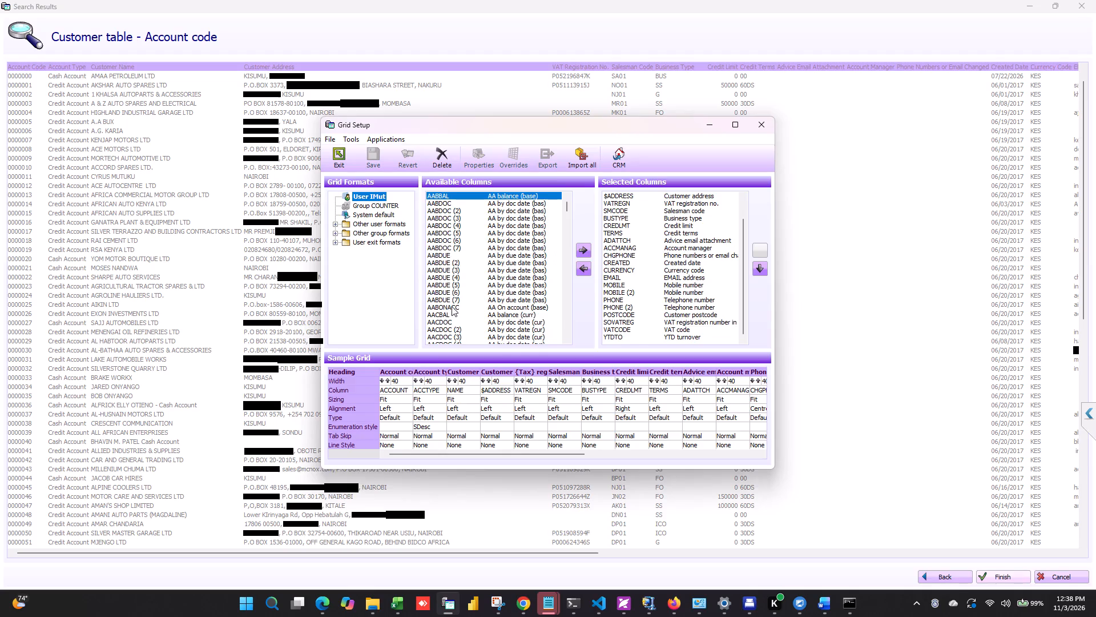
Add the CREATIME (Creation time) column to the selected columns of the user grid format.
scroll(452, 306, "down", 20)
scroll(452, 306, "down", 1)
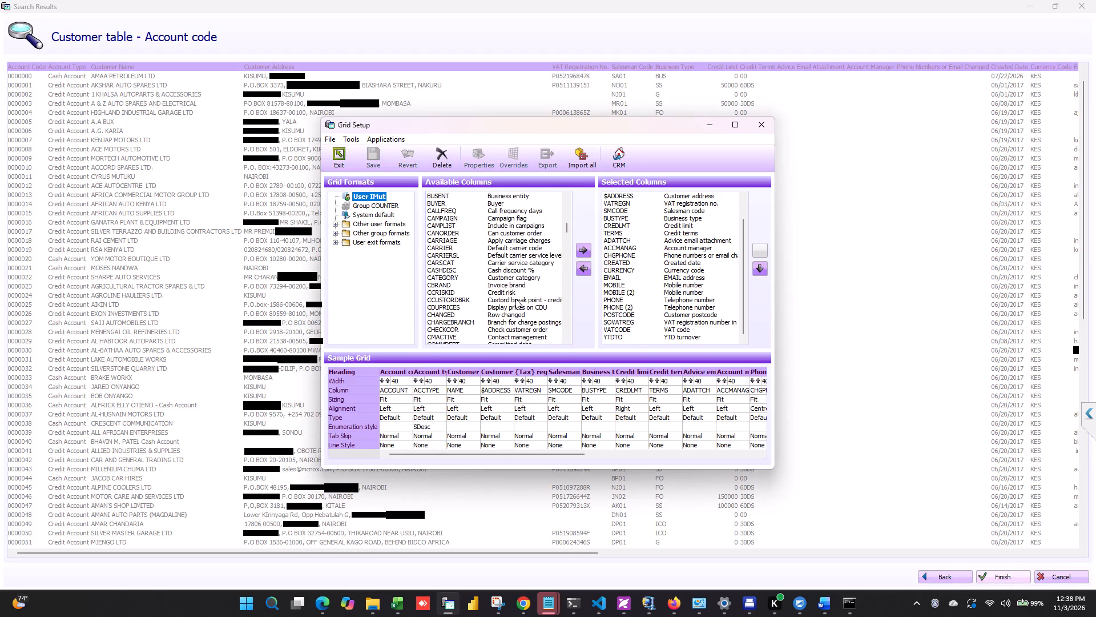
scroll(515, 299, "down", 3)
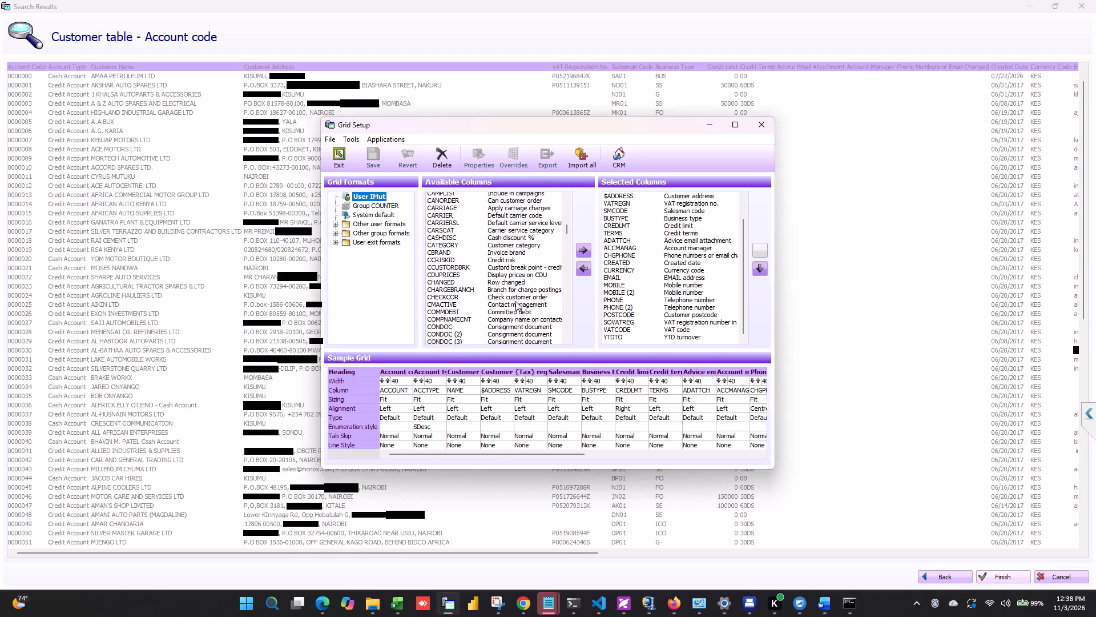
scroll(515, 301, "down", 3)
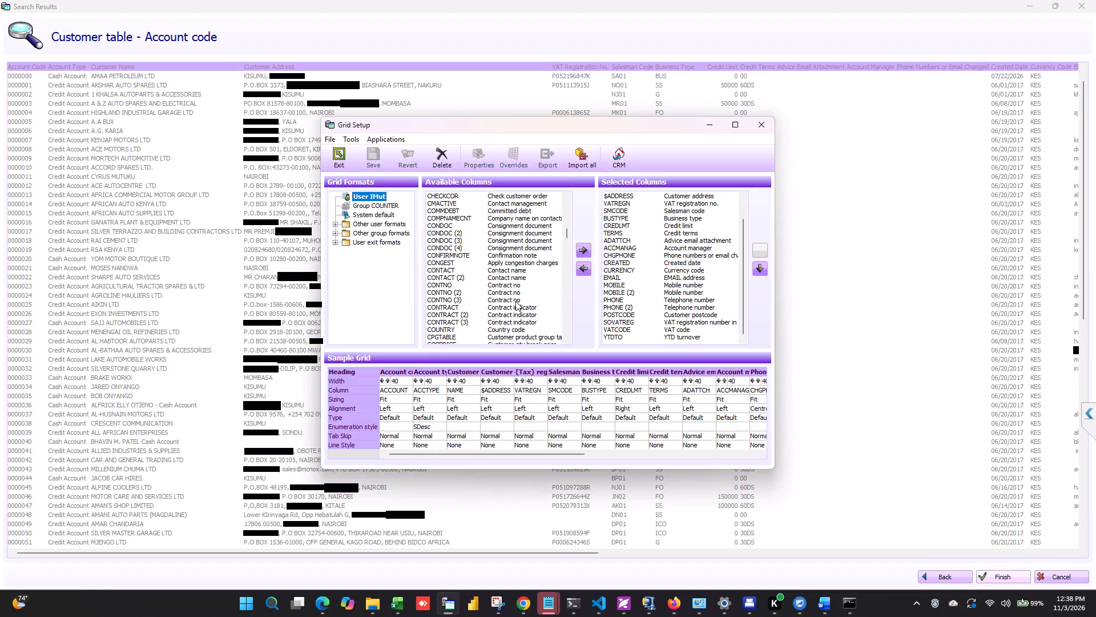
scroll(515, 301, "down", 3)
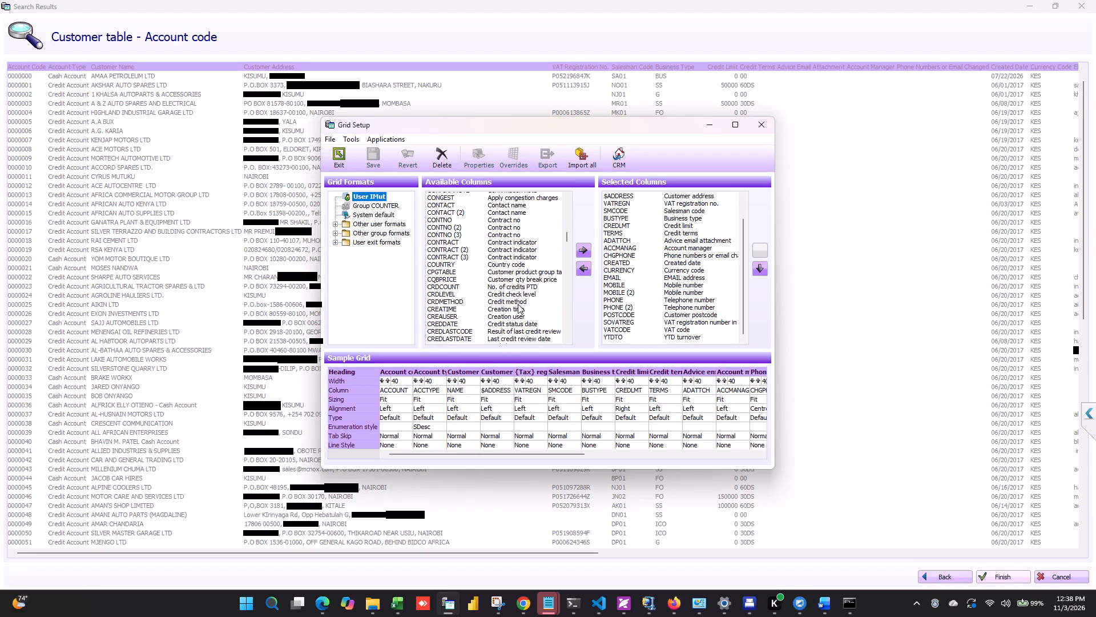
scroll(518, 304, "down", 3)
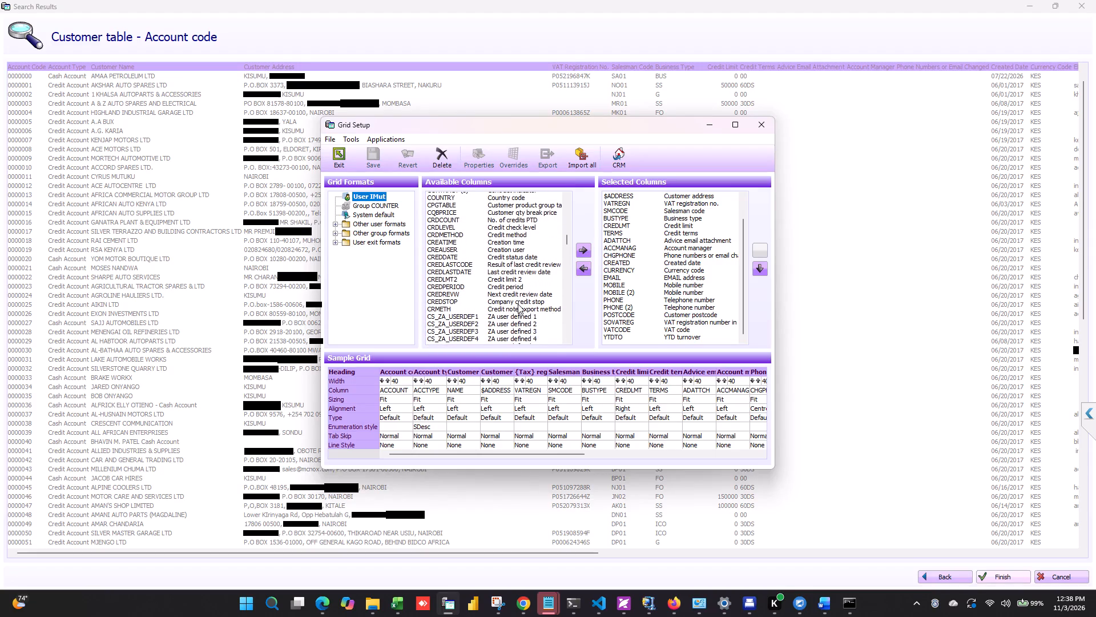
scroll(624, 297, "down", 5)
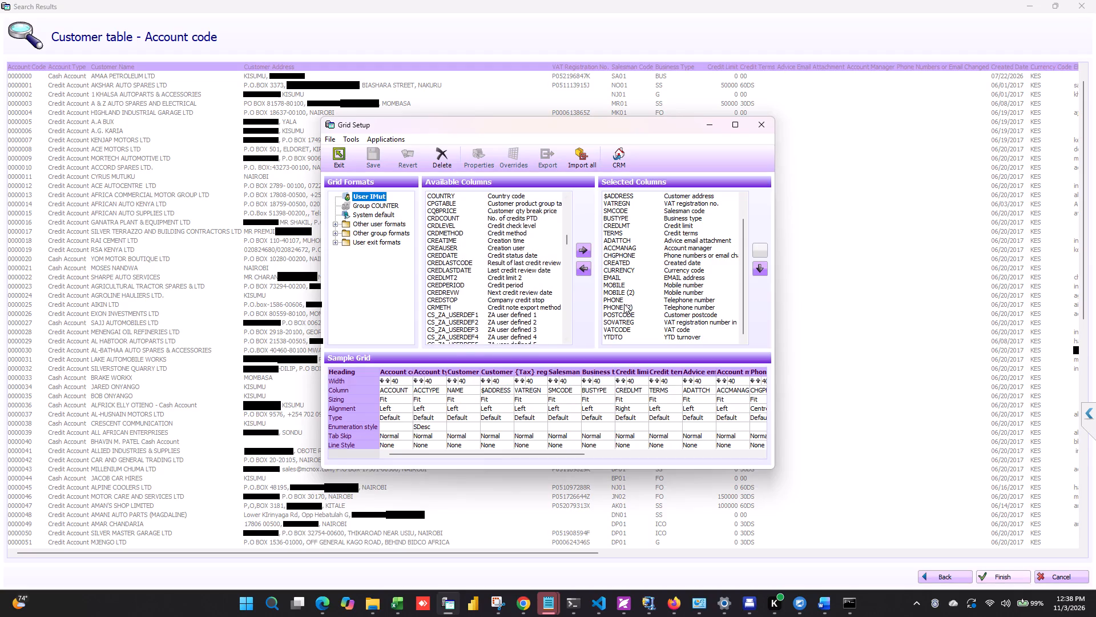
left_click(506, 242)
left_click(586, 252)
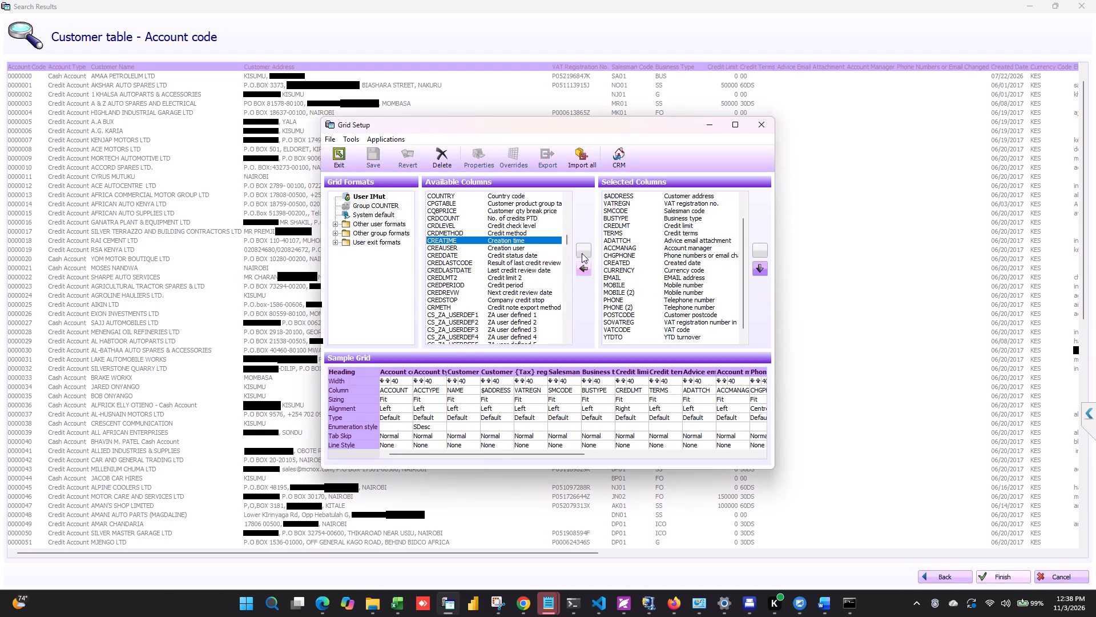
Add the LPDTO (Last period turnover) column to the selected columns.
scroll(495, 300, "down", 20)
scroll(495, 300, "down", 2)
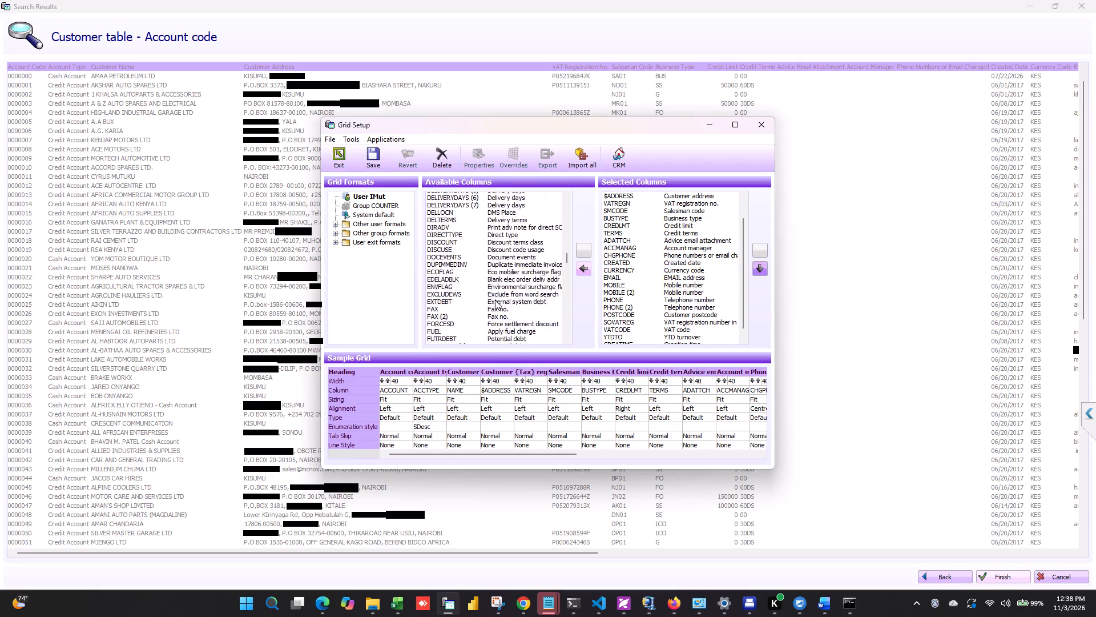
scroll(495, 300, "down", 4)
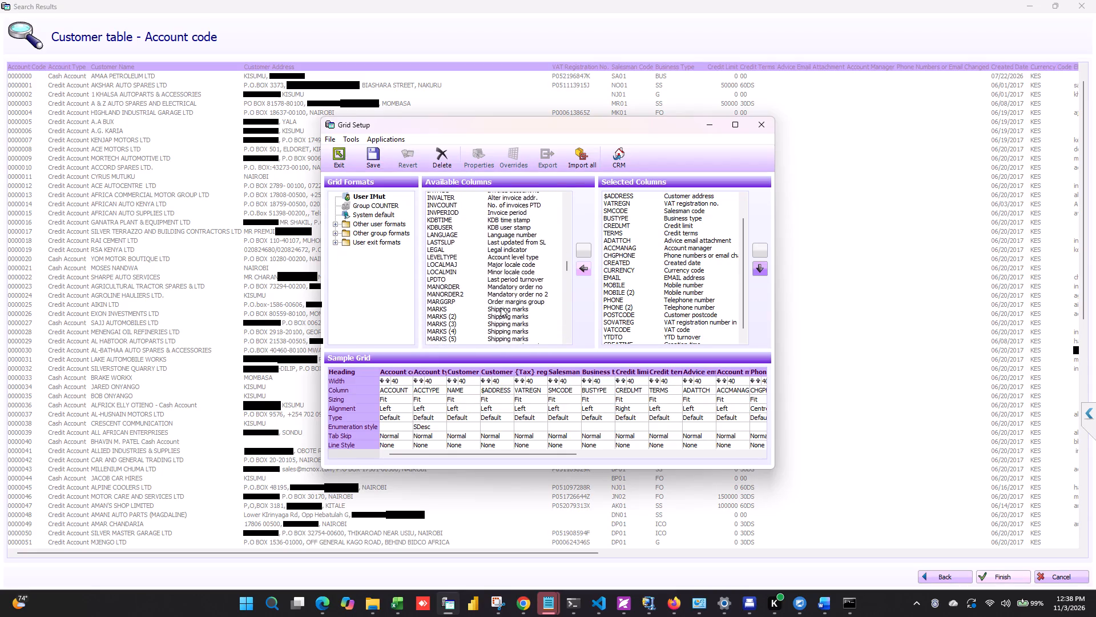
left_click(529, 278)
left_click(579, 246)
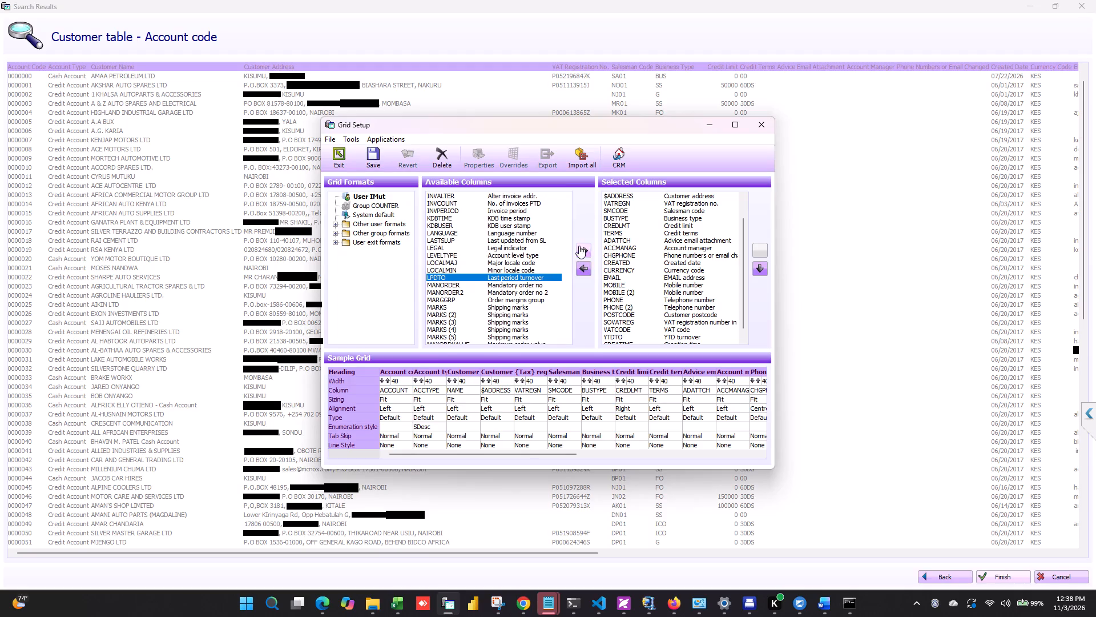
Add the PERTO (Turnover PTD) column to the selected columns of the user grid format.
scroll(479, 305, "down", 4)
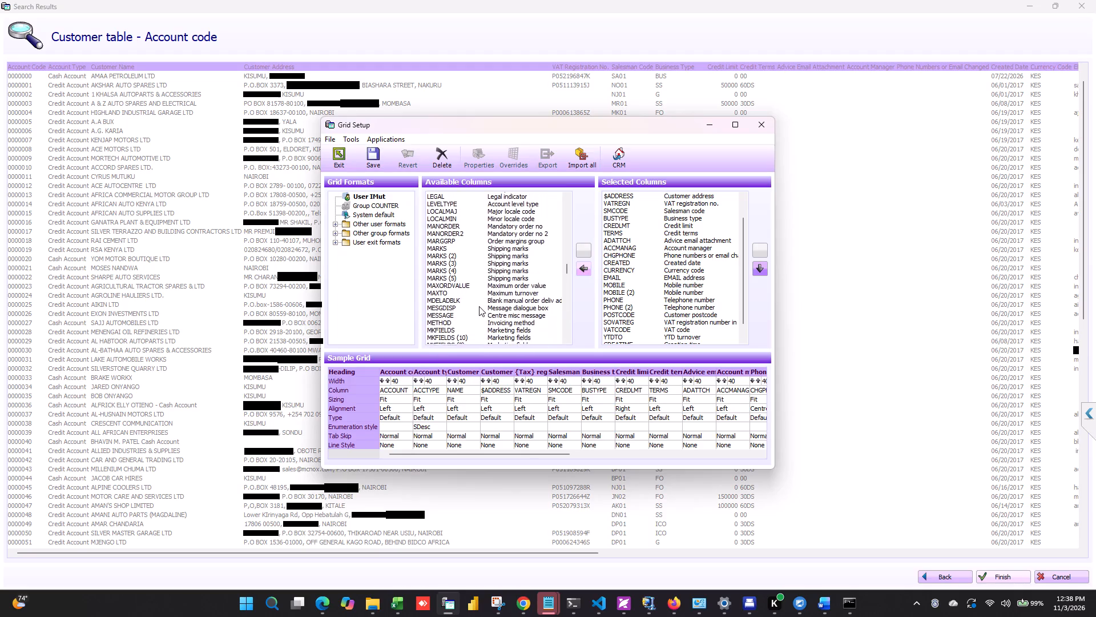
scroll(479, 306, "down", 1)
scroll(671, 301, "down", 6)
scroll(671, 301, "up", 1)
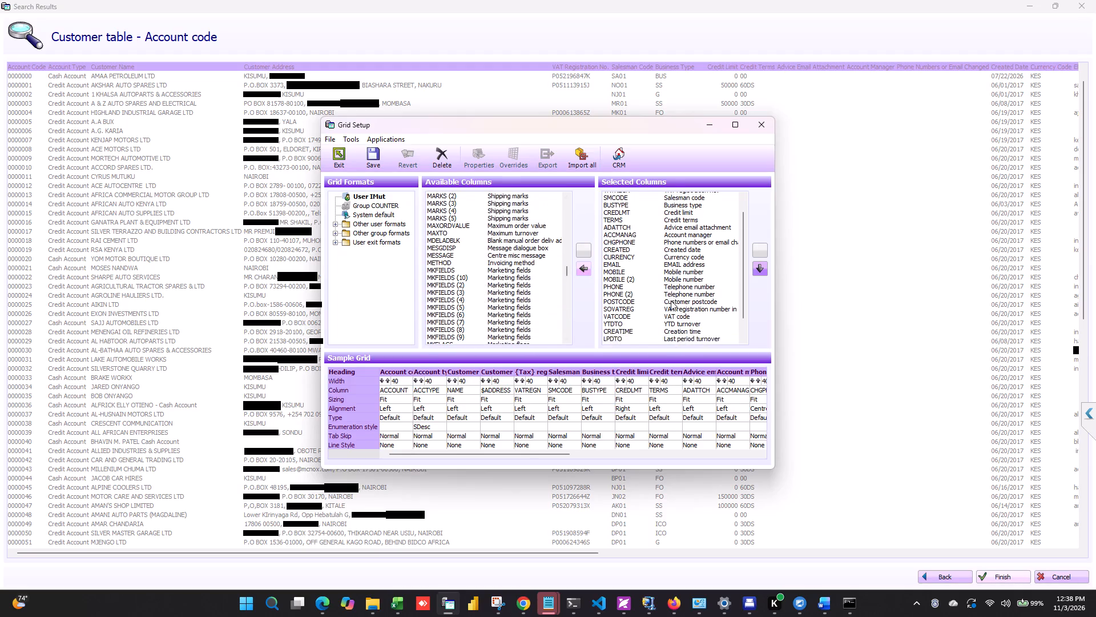
scroll(671, 301, "down", 3)
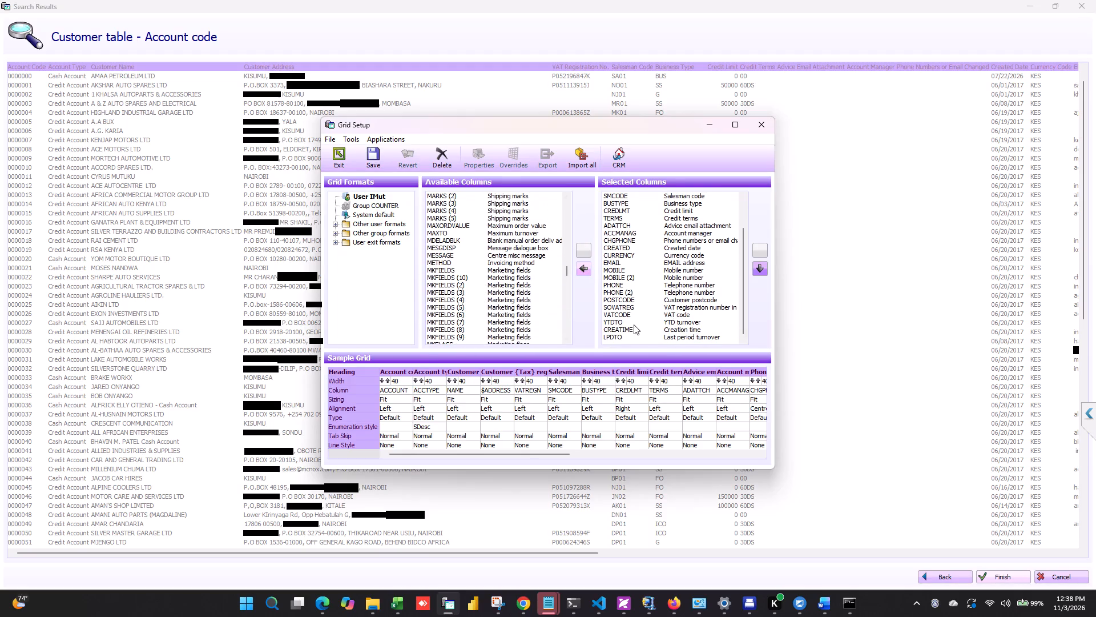
scroll(454, 315, "down", 5)
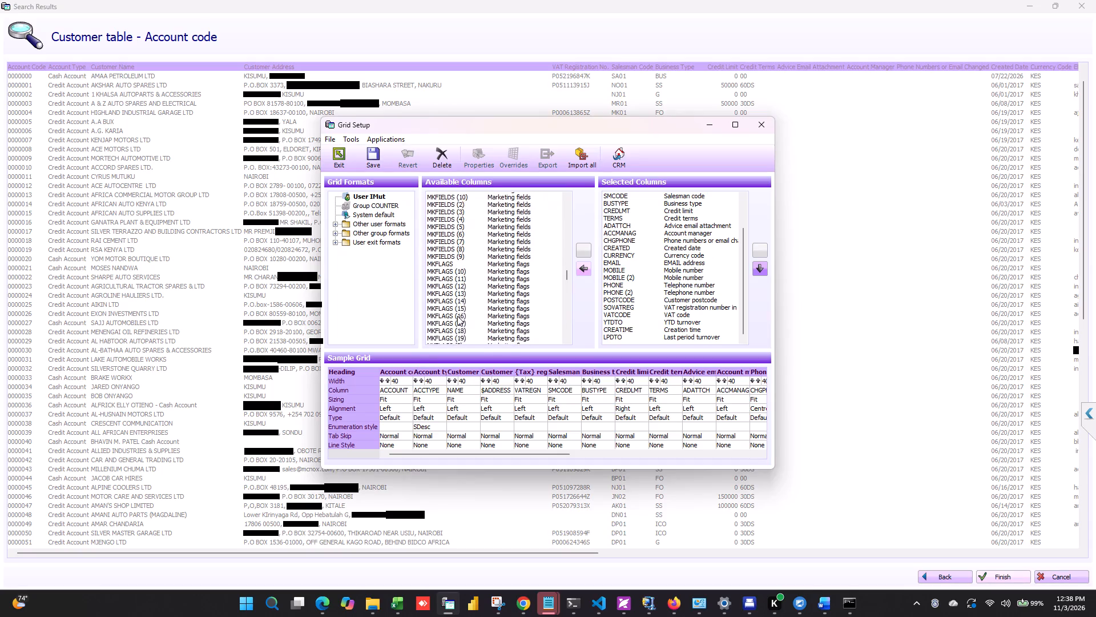
scroll(457, 316, "down", 5)
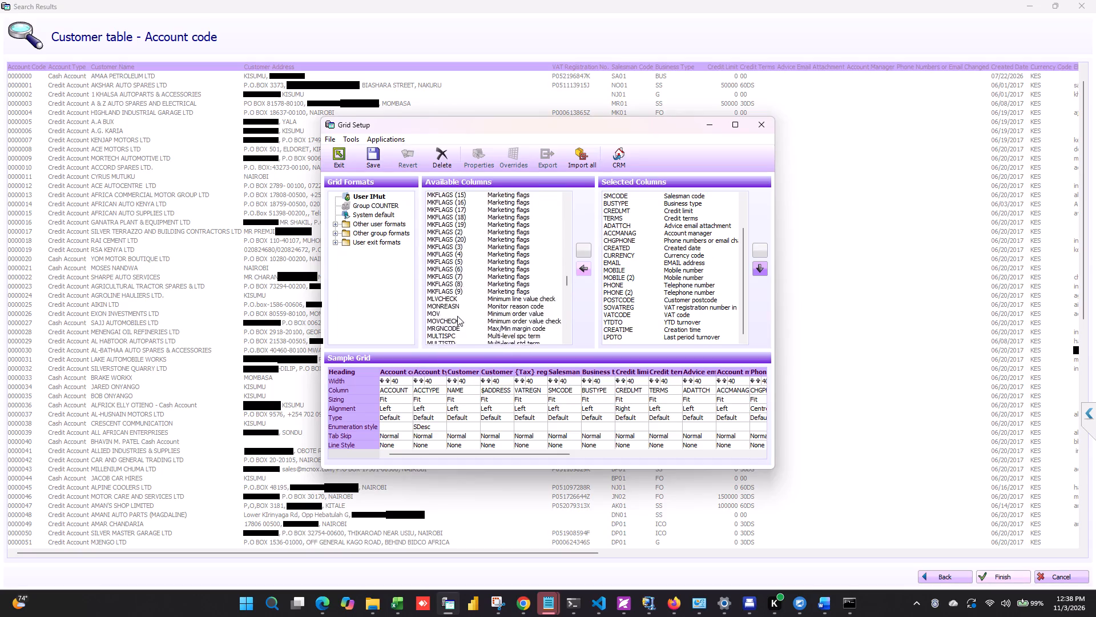
scroll(457, 316, "down", 2)
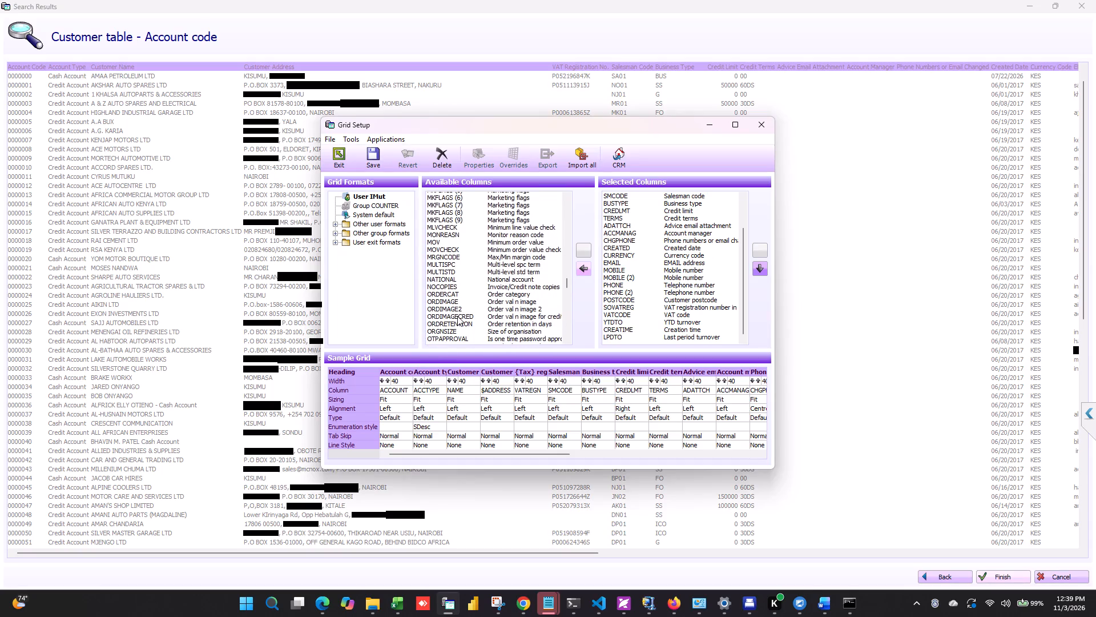
scroll(457, 316, "down", 3)
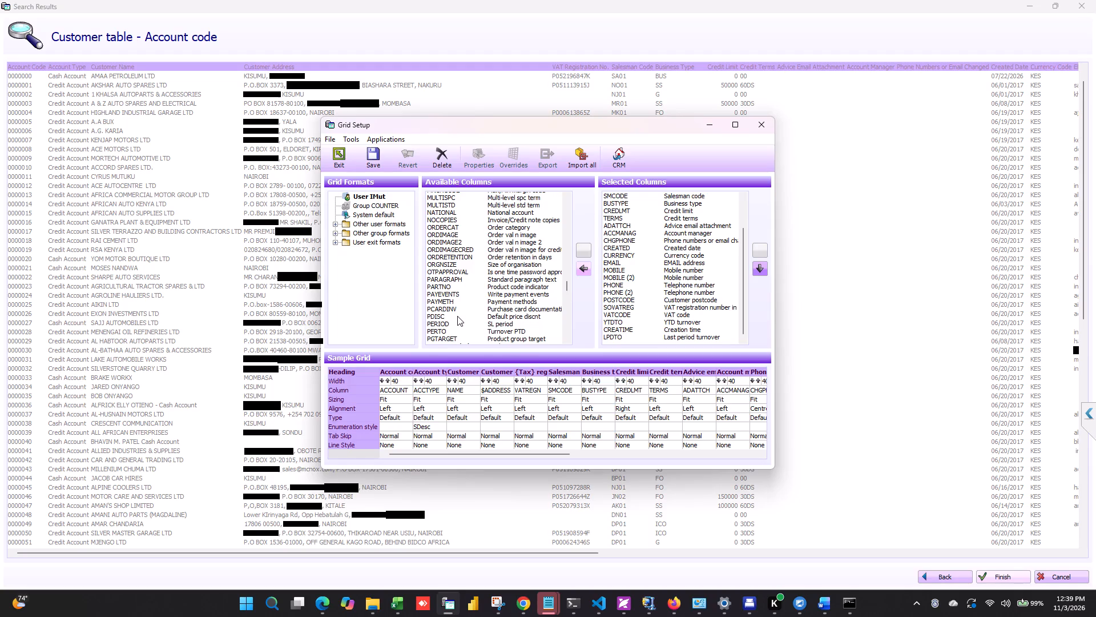
scroll(457, 316, "down", 4)
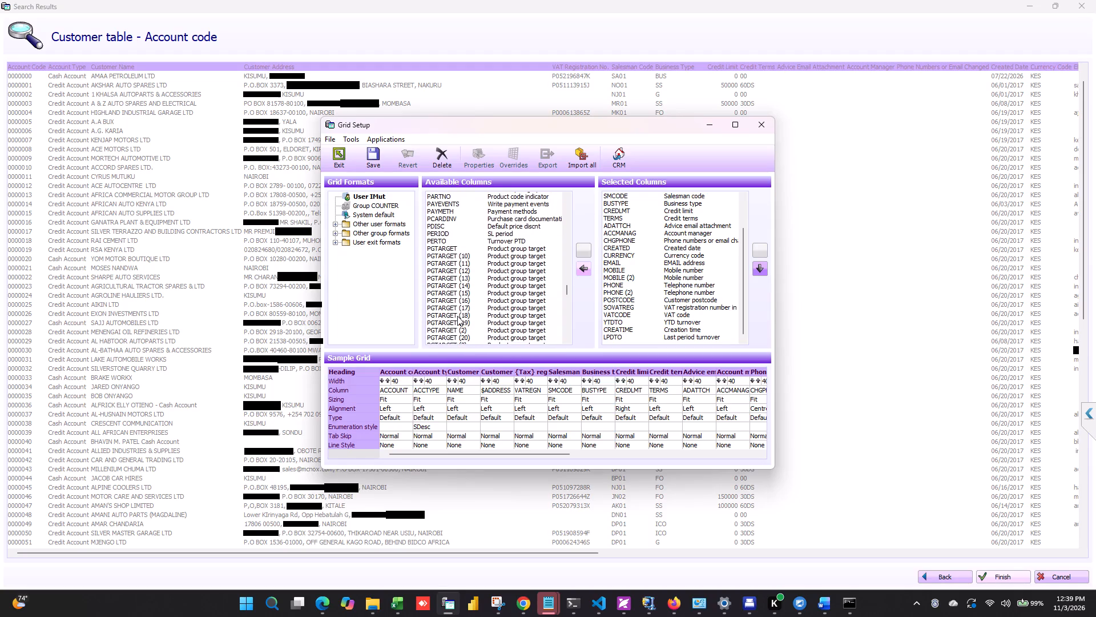
left_click(514, 241)
left_click(581, 251)
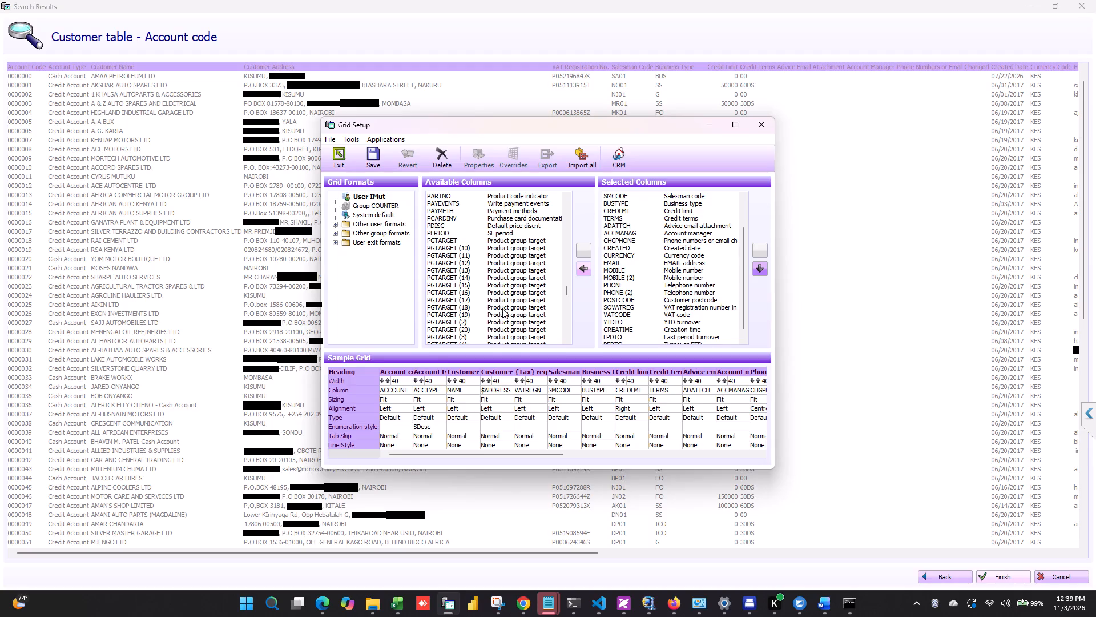
Look through the remaining available columns for further fields worth adding to the grid.
scroll(502, 308, "down", 8)
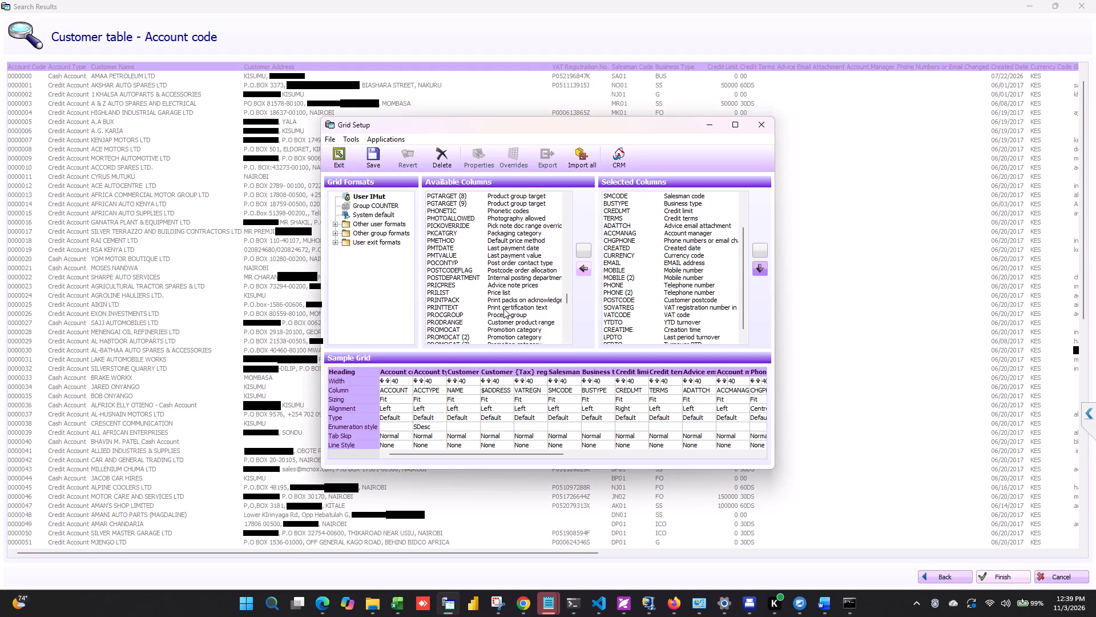
scroll(503, 308, "down", 4)
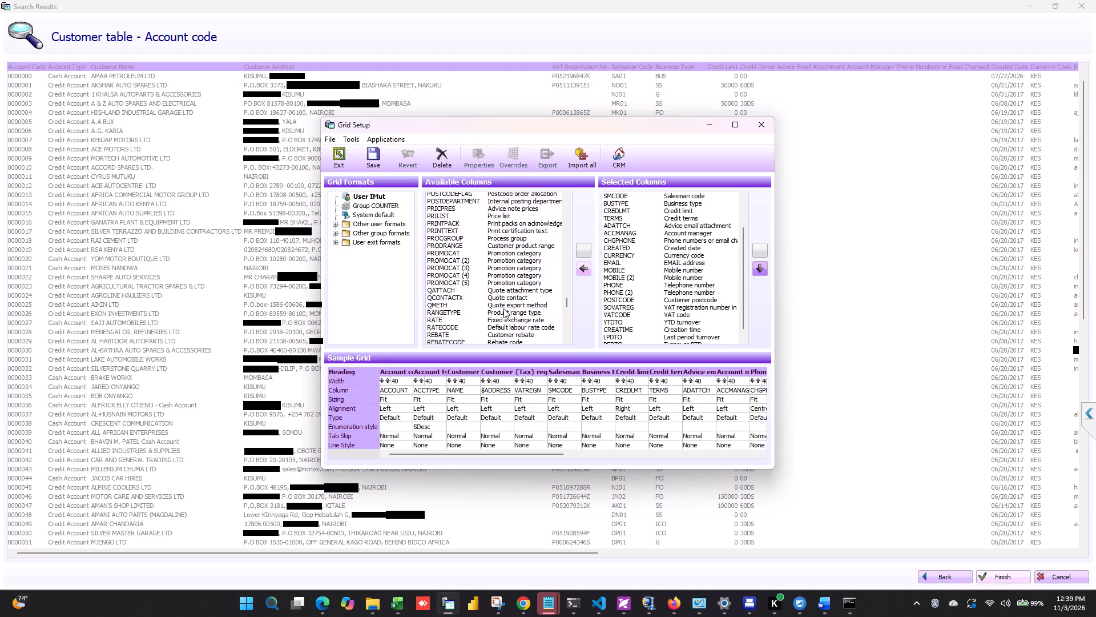
scroll(503, 308, "down", 2)
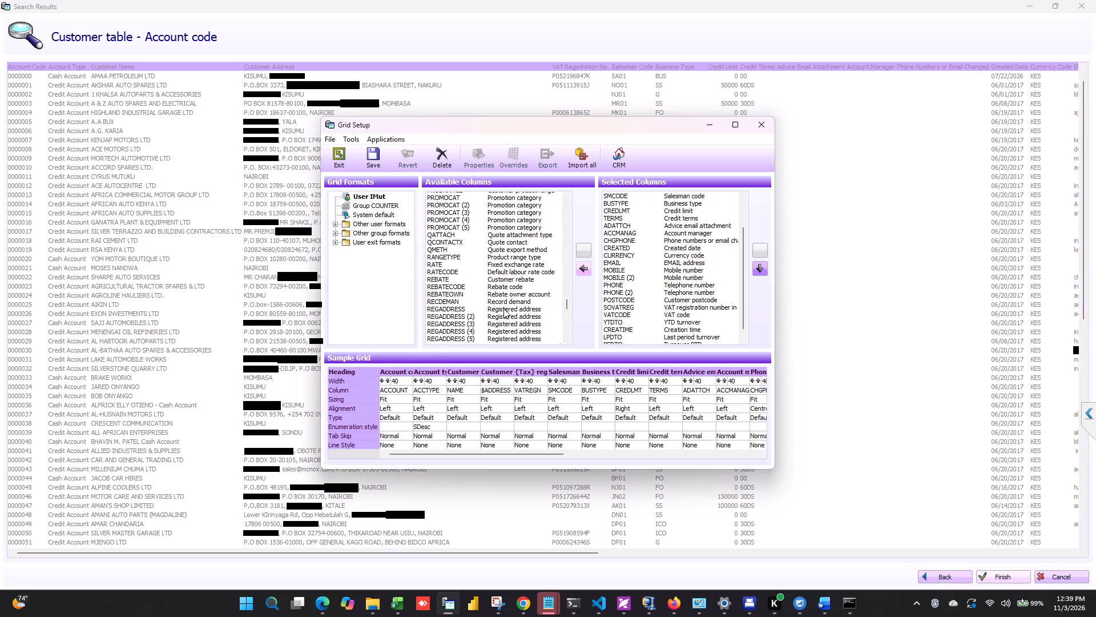
scroll(503, 308, "down", 17)
scroll(507, 308, "up", 1)
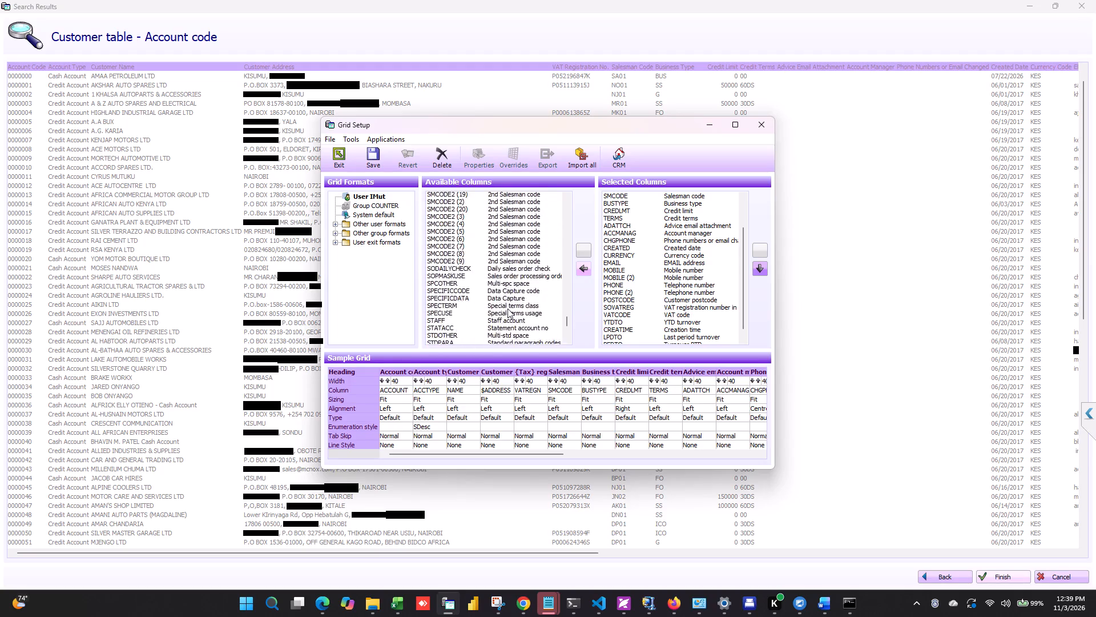
scroll(507, 308, "down", 6)
scroll(507, 308, "down", 19)
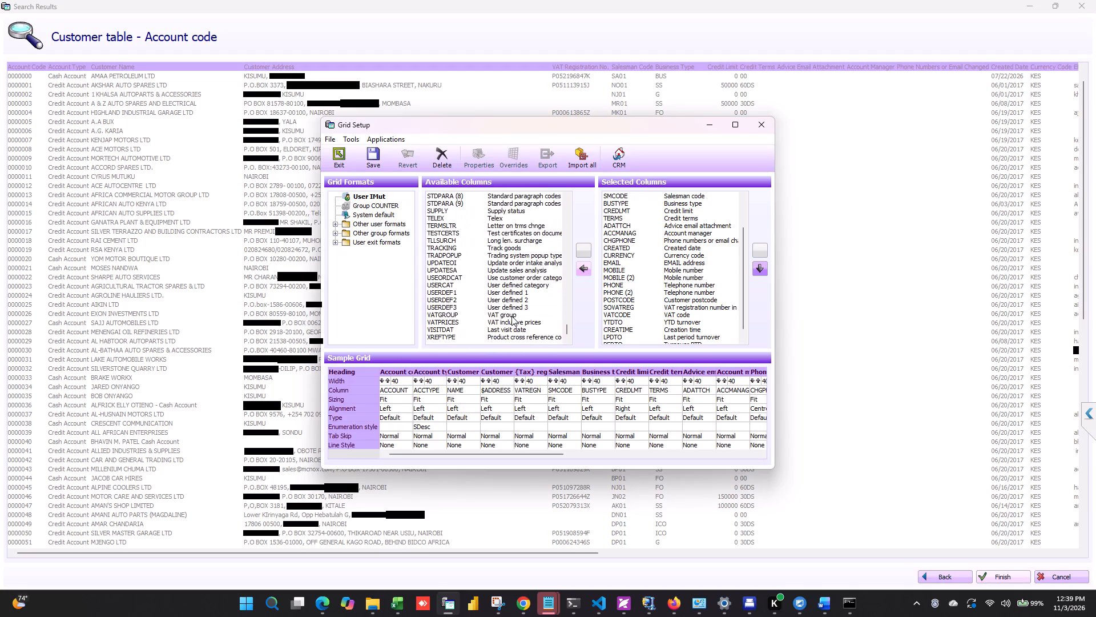
scroll(511, 316, "down", 3)
Review the user format's selected columns, save the format, and exit Grid Setup to a maximized results window.
left_click(367, 193)
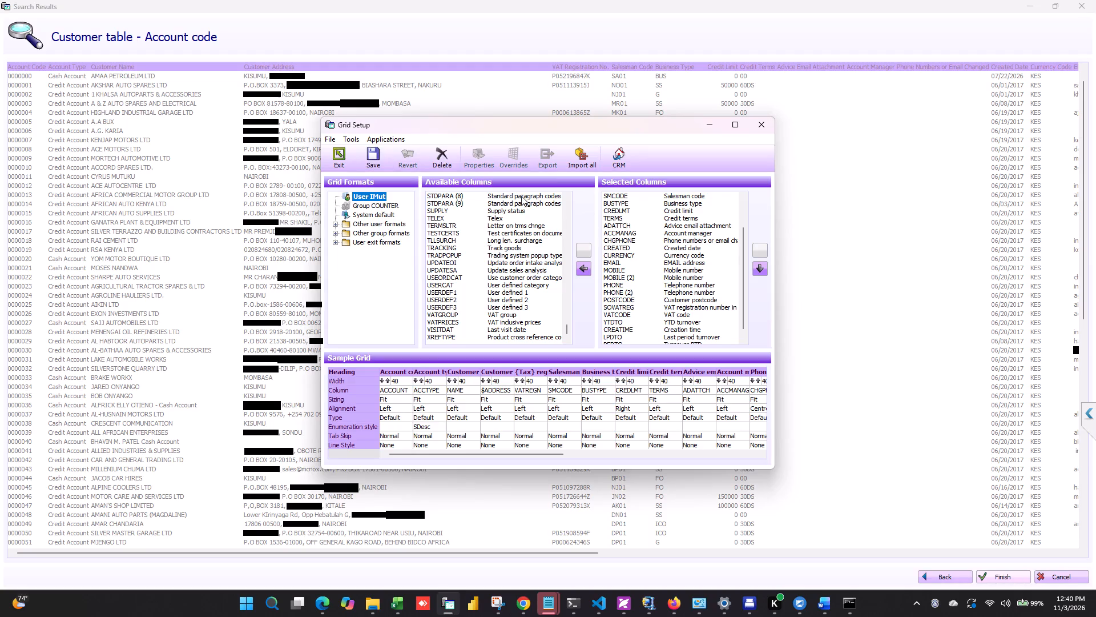
scroll(684, 304, "up", 7)
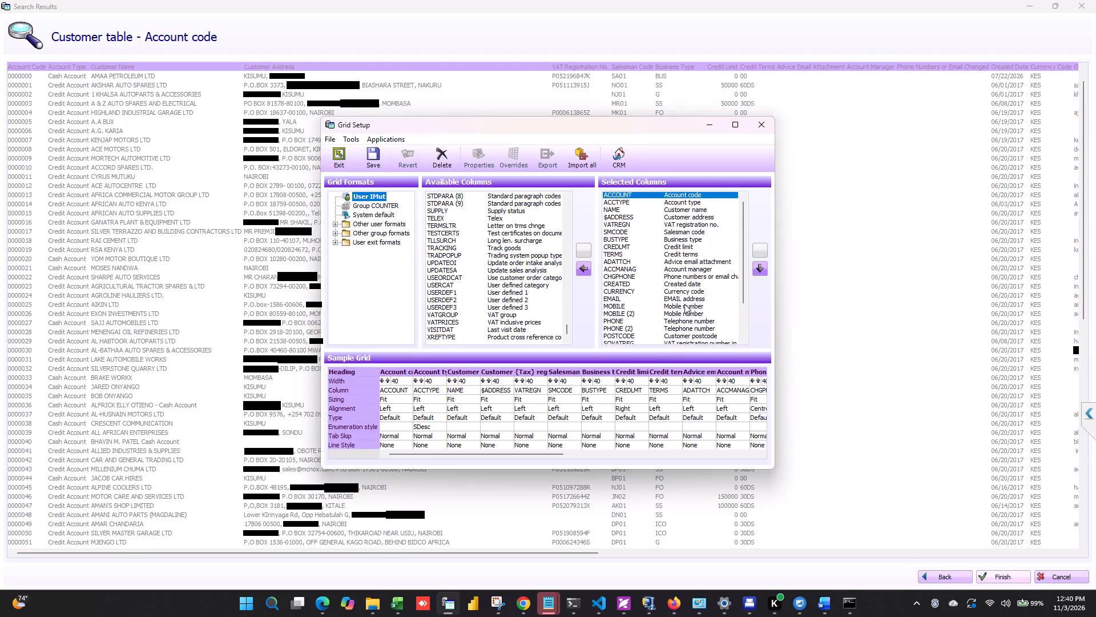
scroll(684, 304, "up", 2)
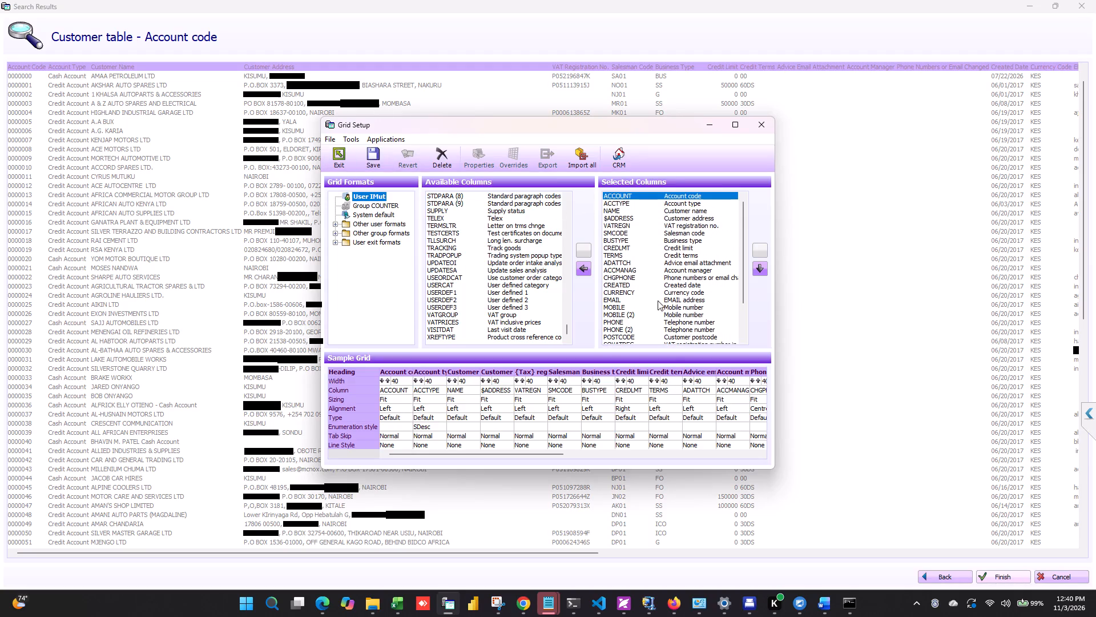
scroll(658, 301, "down", 7)
scroll(544, 282, "up", 1)
scroll(544, 282, "down", 5)
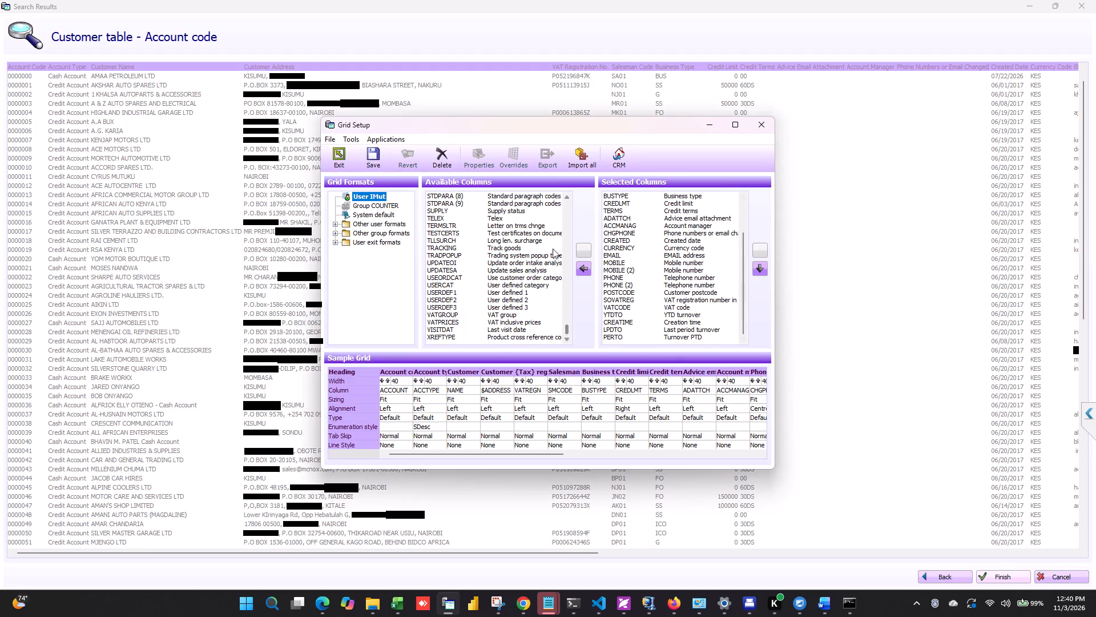
left_click(363, 154)
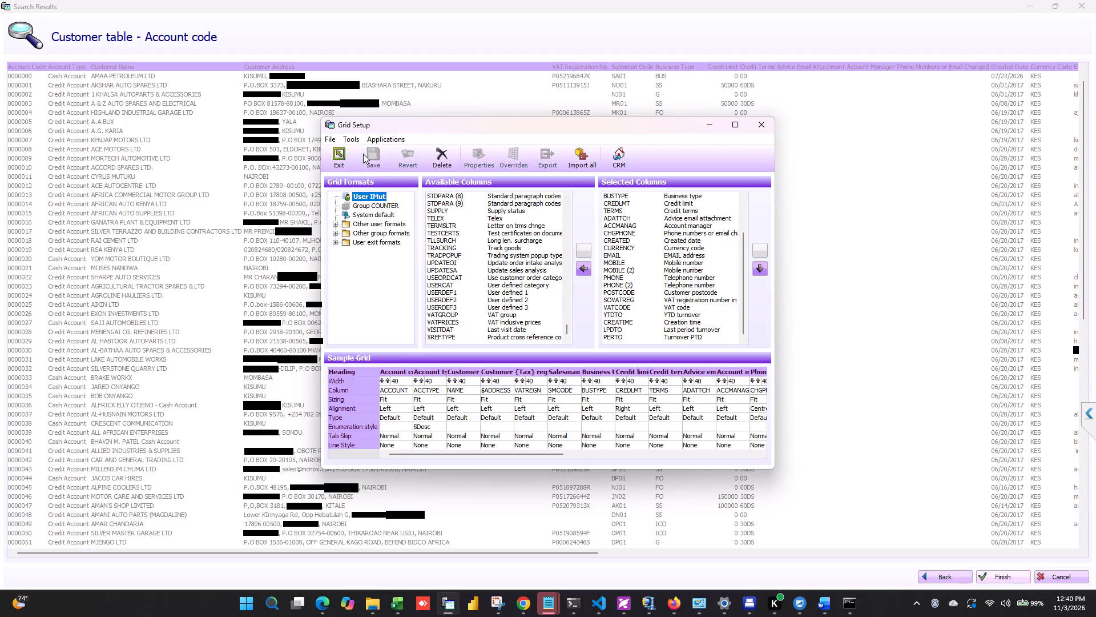
left_click(342, 162)
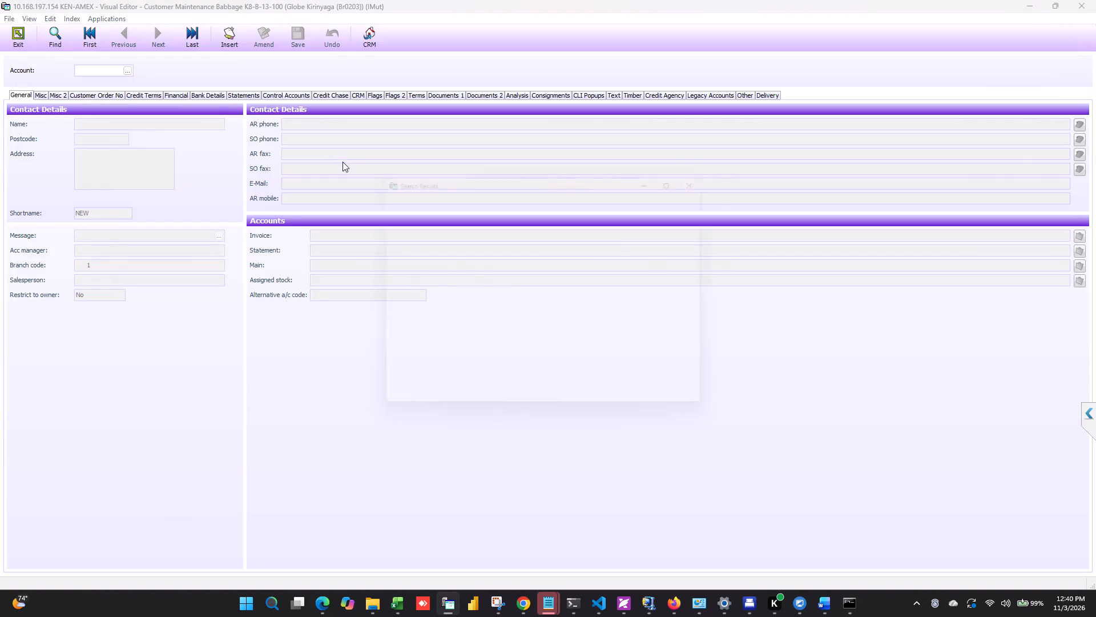
left_click(684, 180)
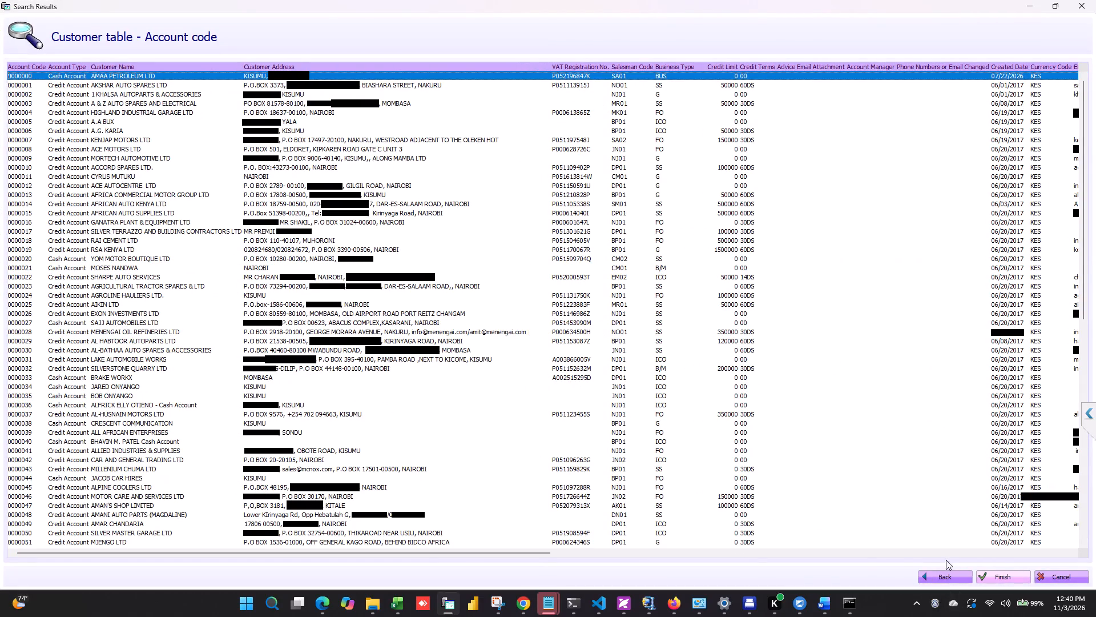
Examine the customer results grid across to the Creation Time, Last Period Turnover and Turnover PTD columns for various customers.
left_click_drag(448, 552, 594, 559)
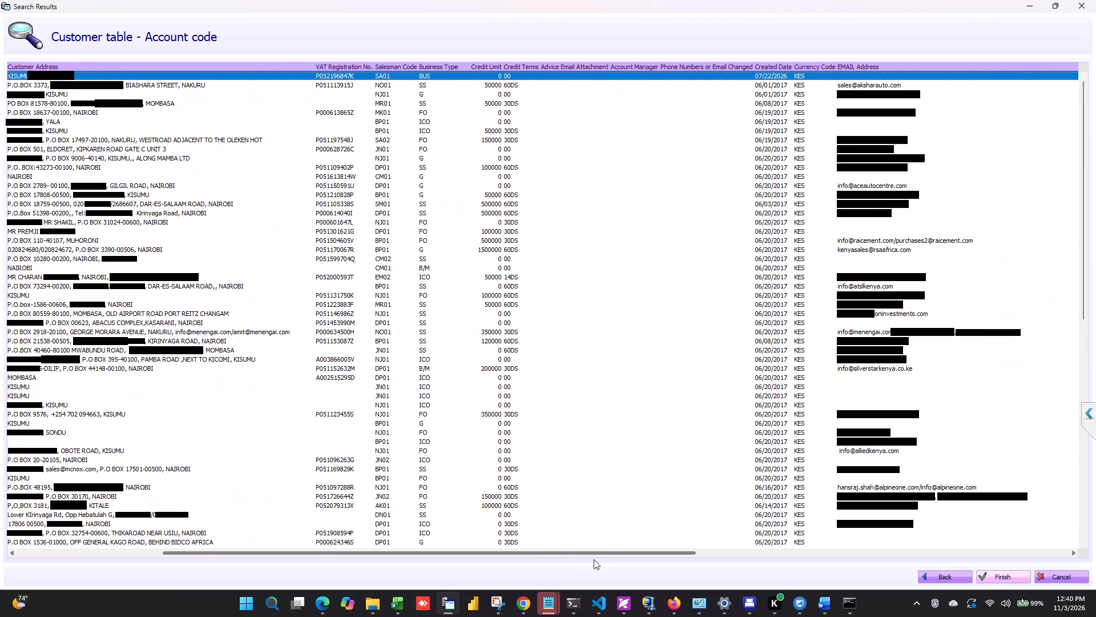
left_click_drag(594, 559, 773, 559)
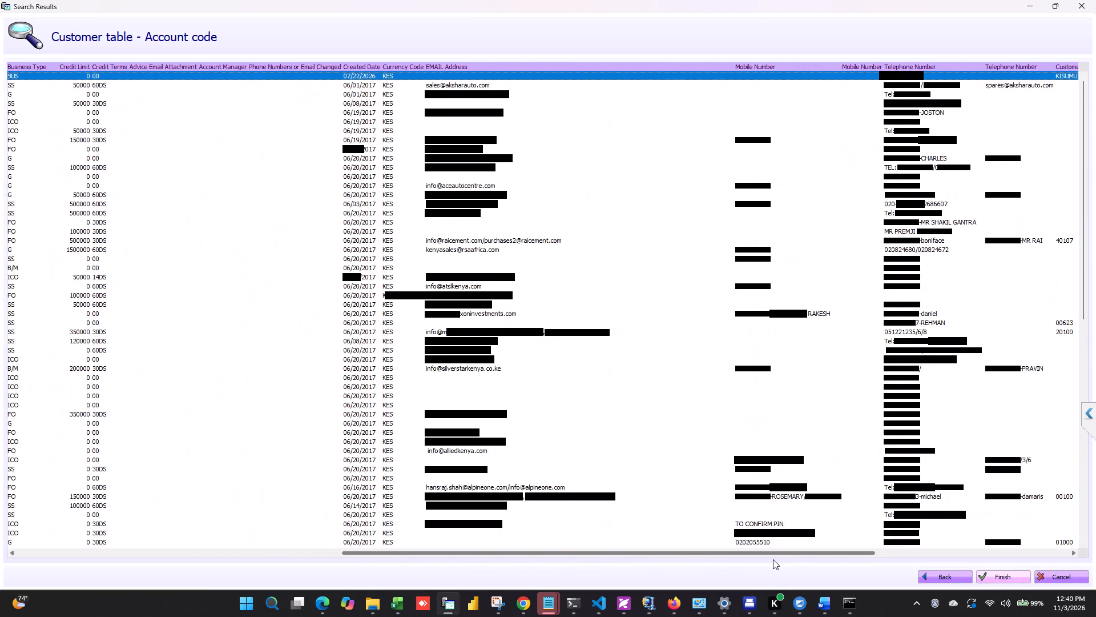
left_click_drag(773, 559, 989, 560)
scroll(885, 435, "down", 12)
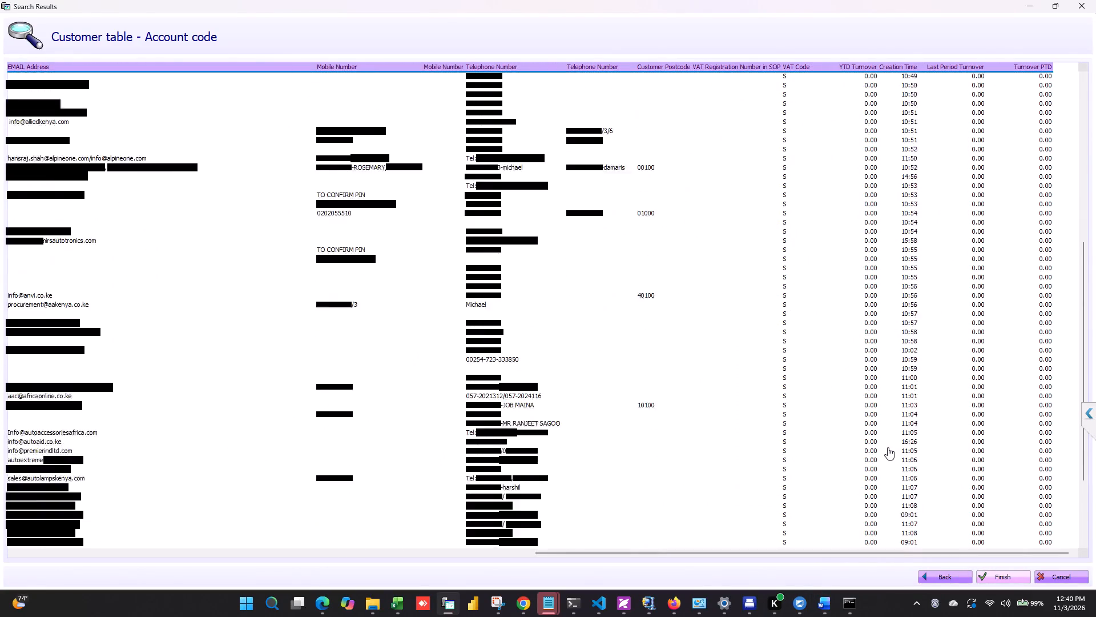
scroll(888, 447, "down", 8)
scroll(888, 447, "up", 5)
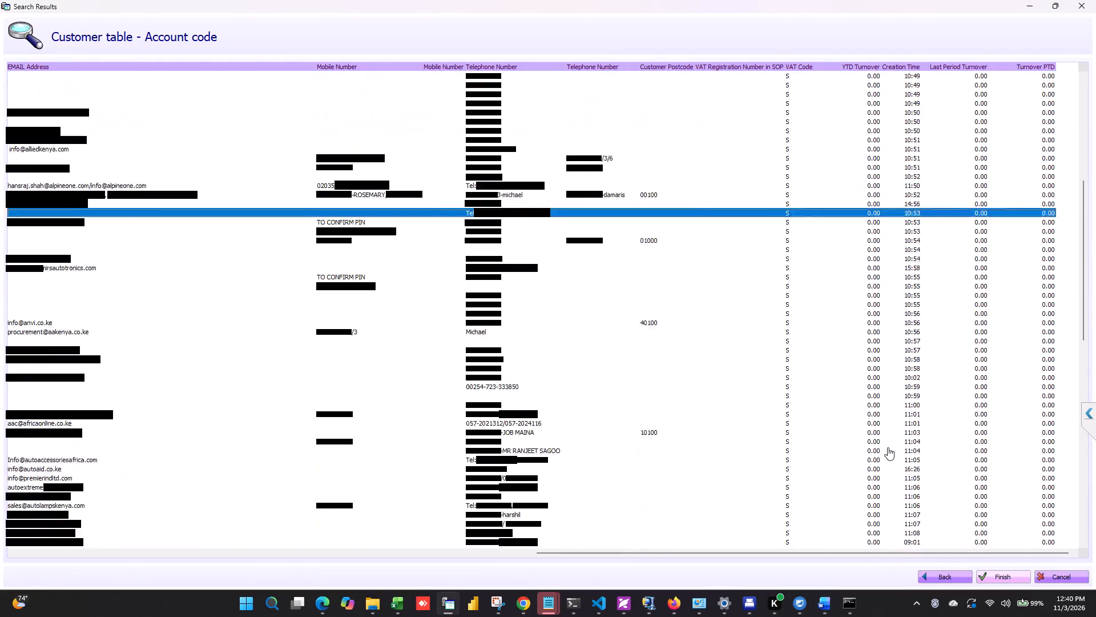
scroll(888, 447, "up", 20)
scroll(888, 447, "down", 1)
scroll(888, 447, "up", 16)
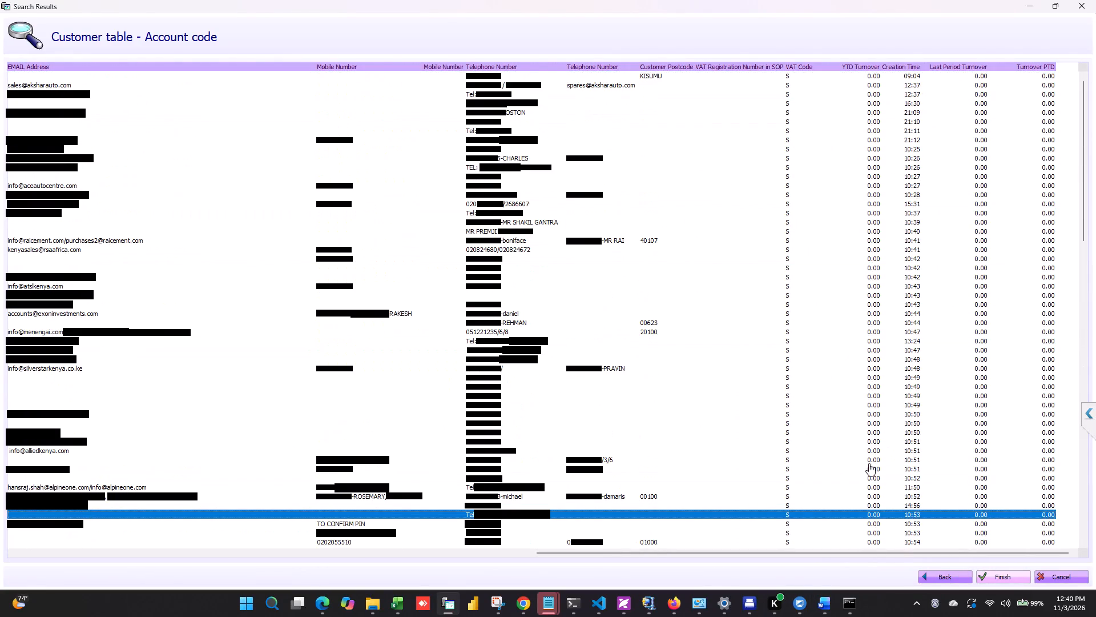
Reopen the column customisation of the results grid, review the selected columns, and exit without changes.
right_click(38, 67)
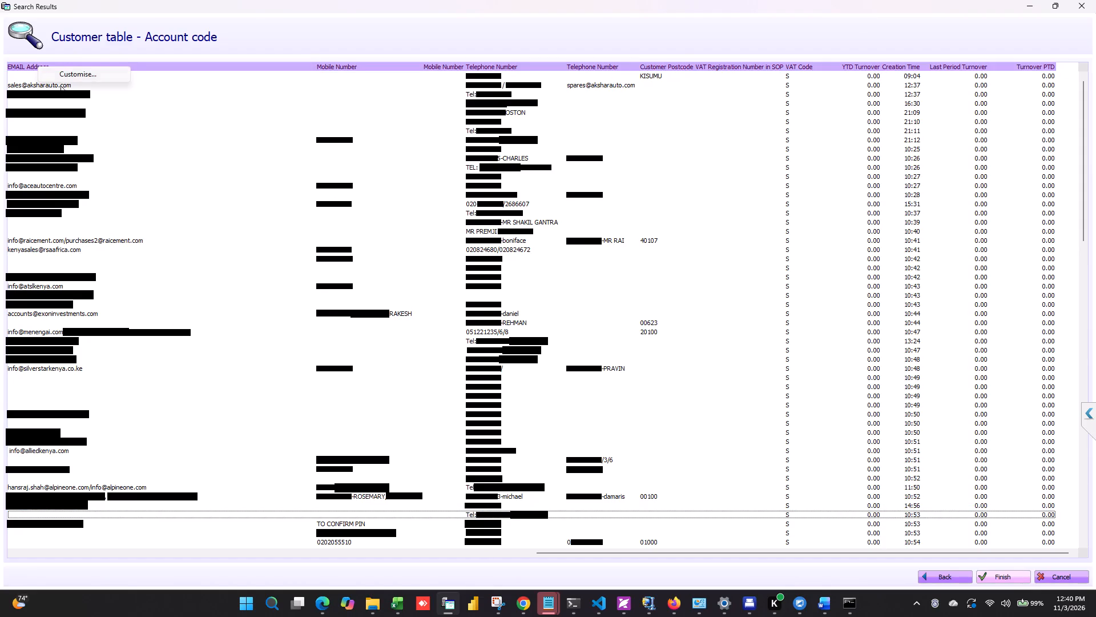
left_click(84, 77)
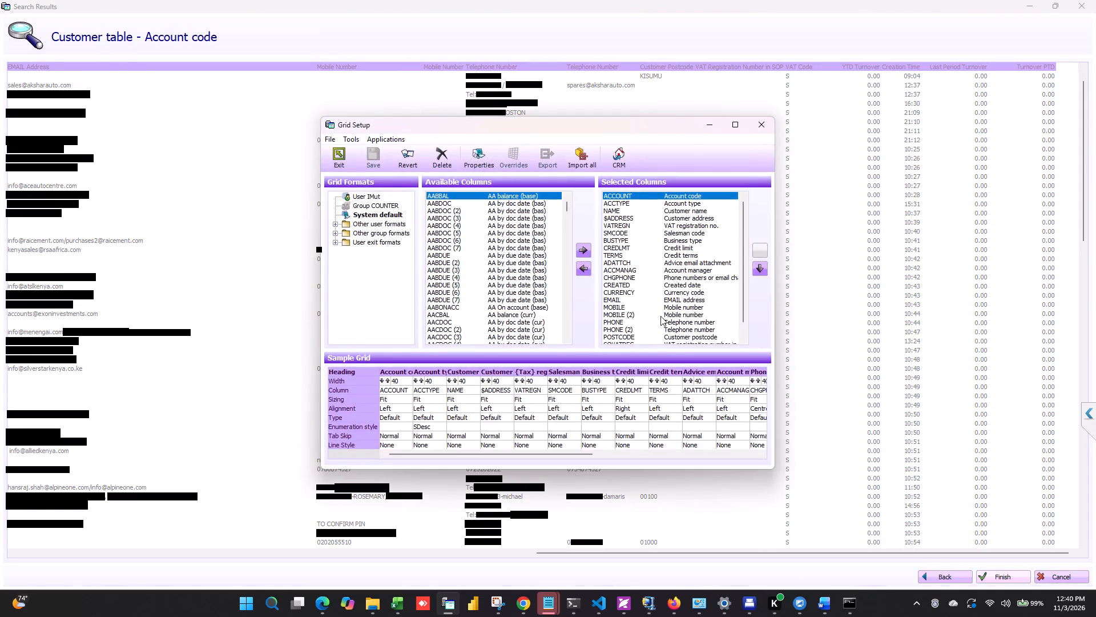
scroll(659, 316, "down", 20)
left_click(176, 203)
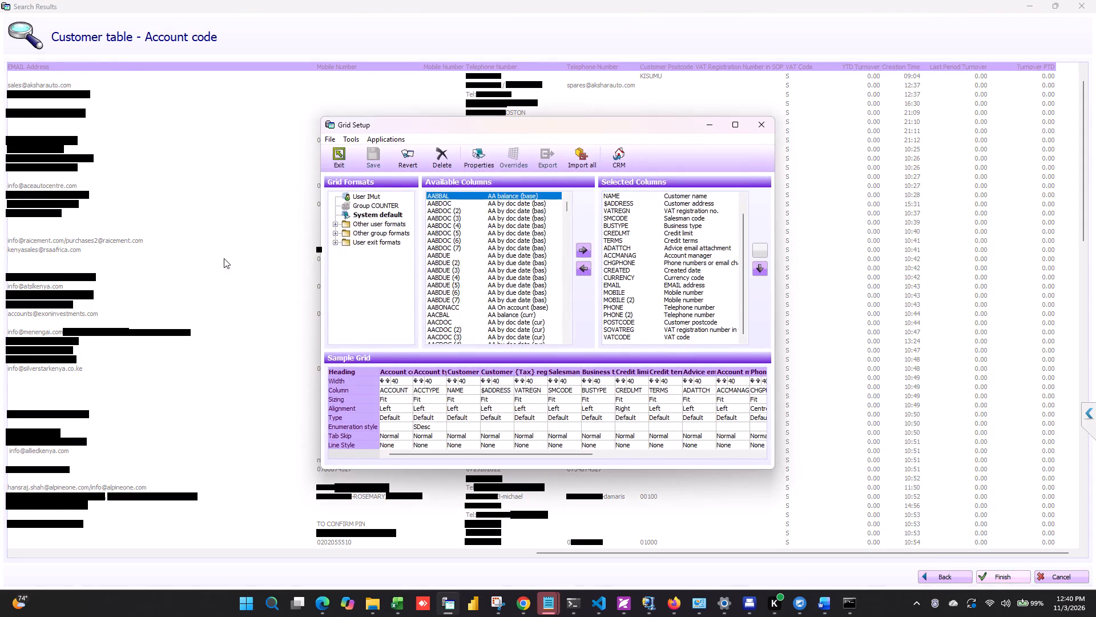
left_click(342, 160)
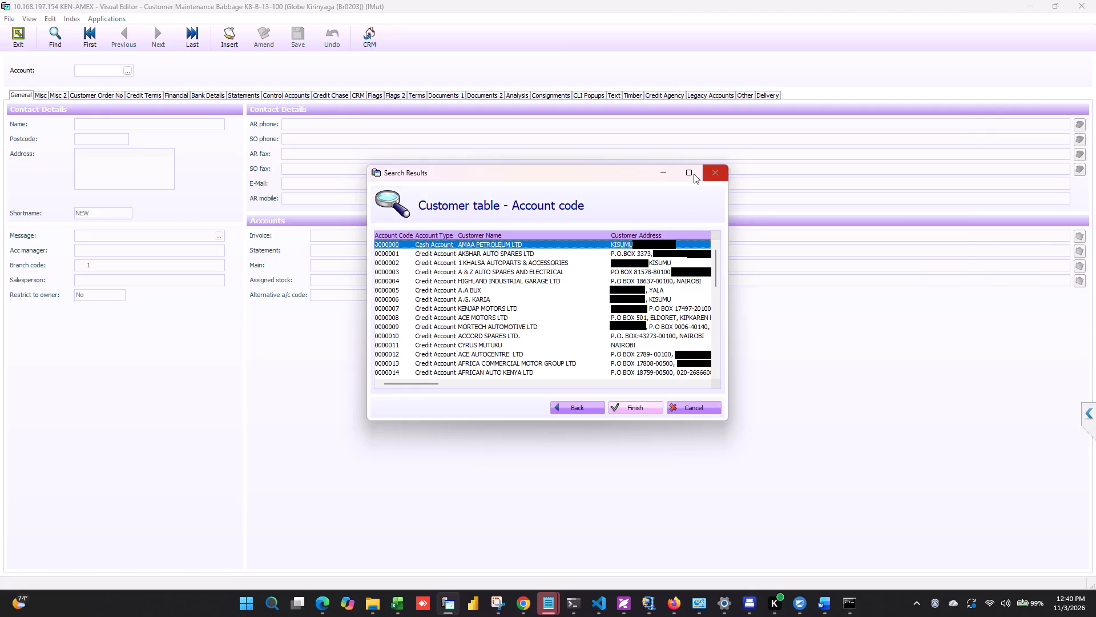
Maximize the customer results window and start copying the whole grid to the clipboard.
left_click(690, 171)
right_click(27, 67, "ctrl")
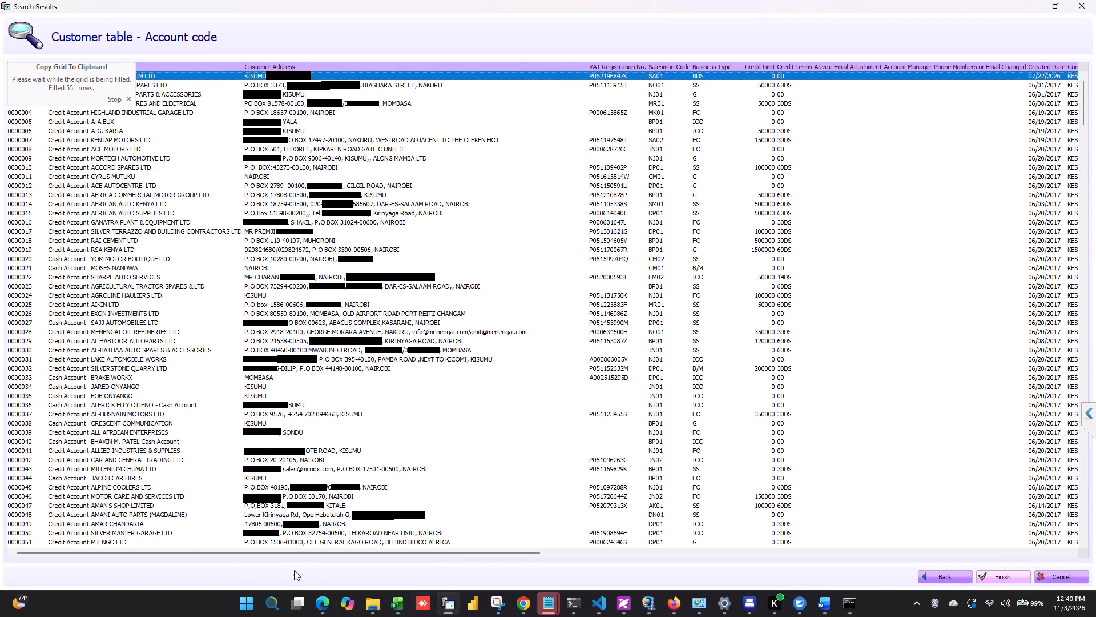
Search the computer for "customers" files using Windows search.
left_click(263, 616)
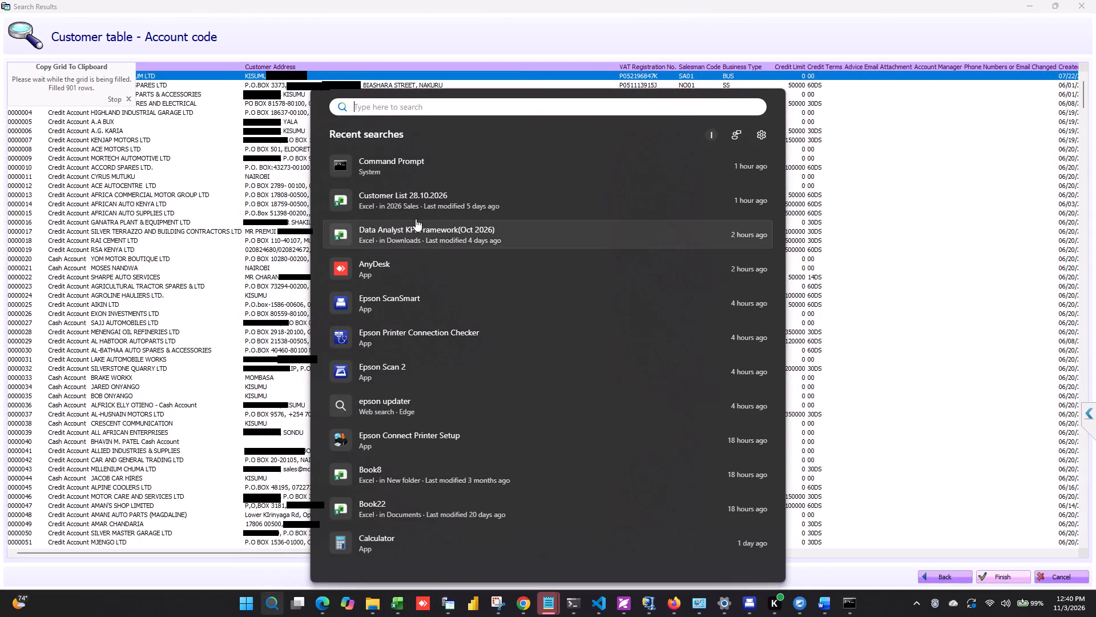
type("customers")
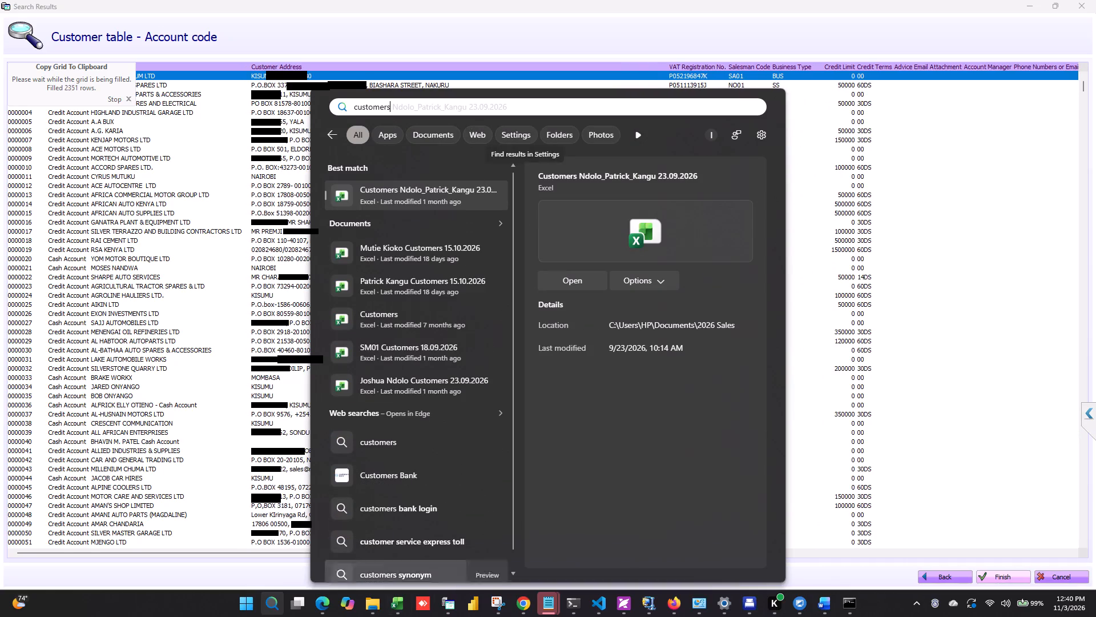
Launch another AmexK8 session of the KCML client while the grid copy runs.
left_click(453, 603)
right_click(453, 603)
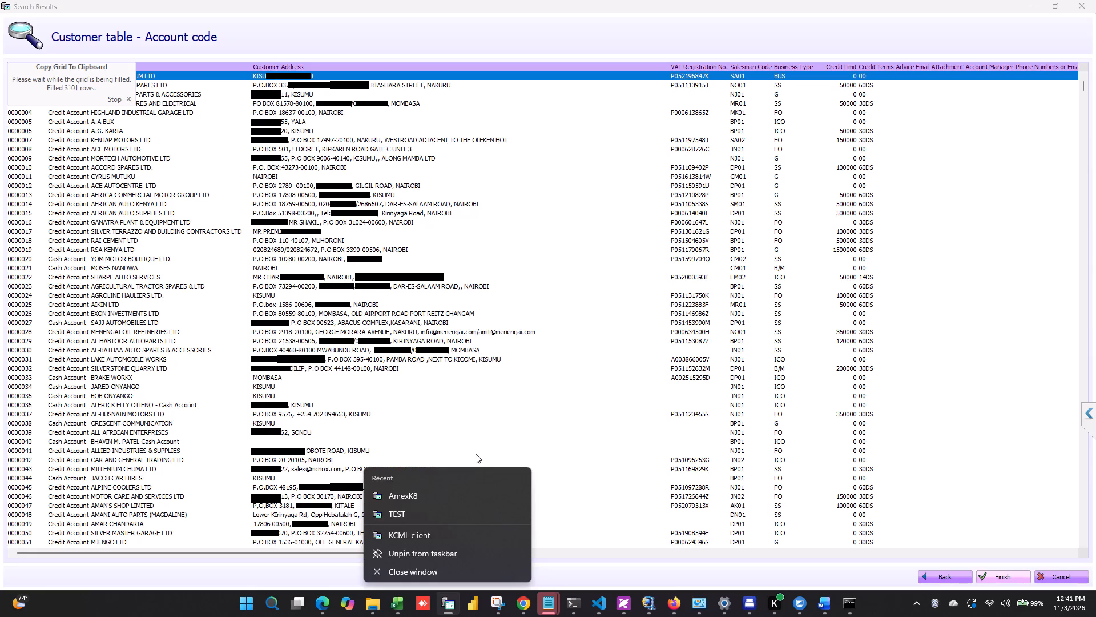
left_click(458, 490)
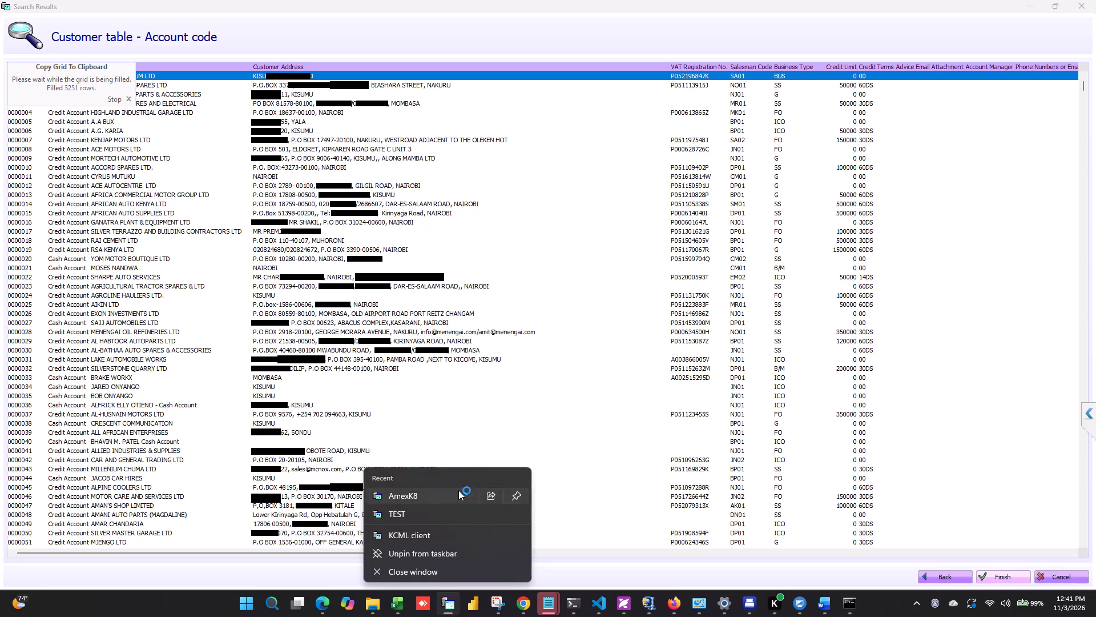
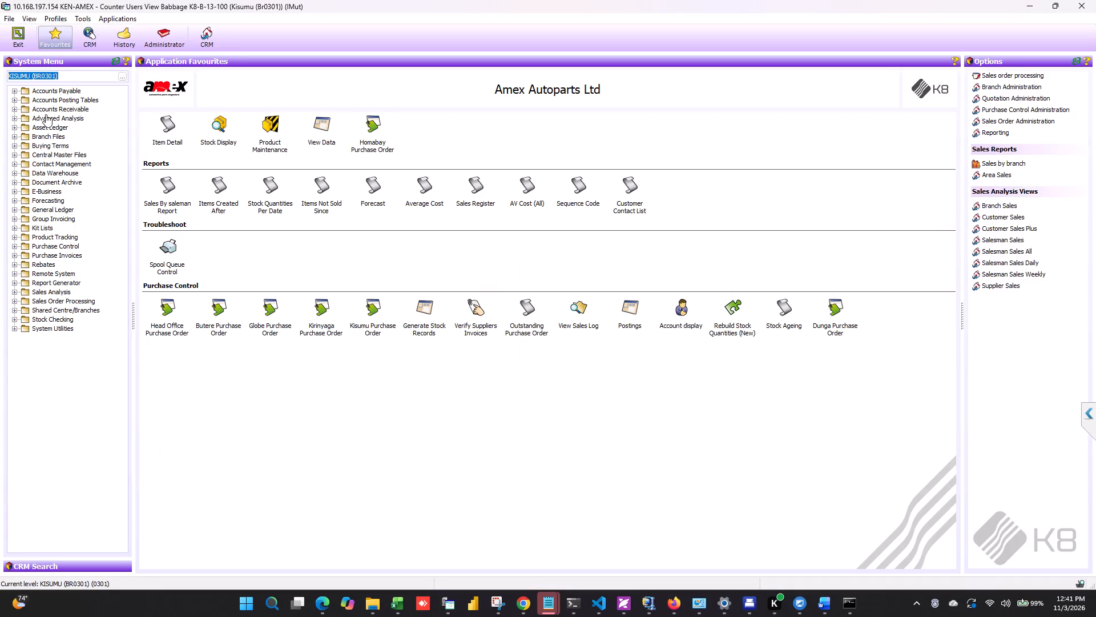
Change the current level of the system menu to TC01.
key("BackSpace")
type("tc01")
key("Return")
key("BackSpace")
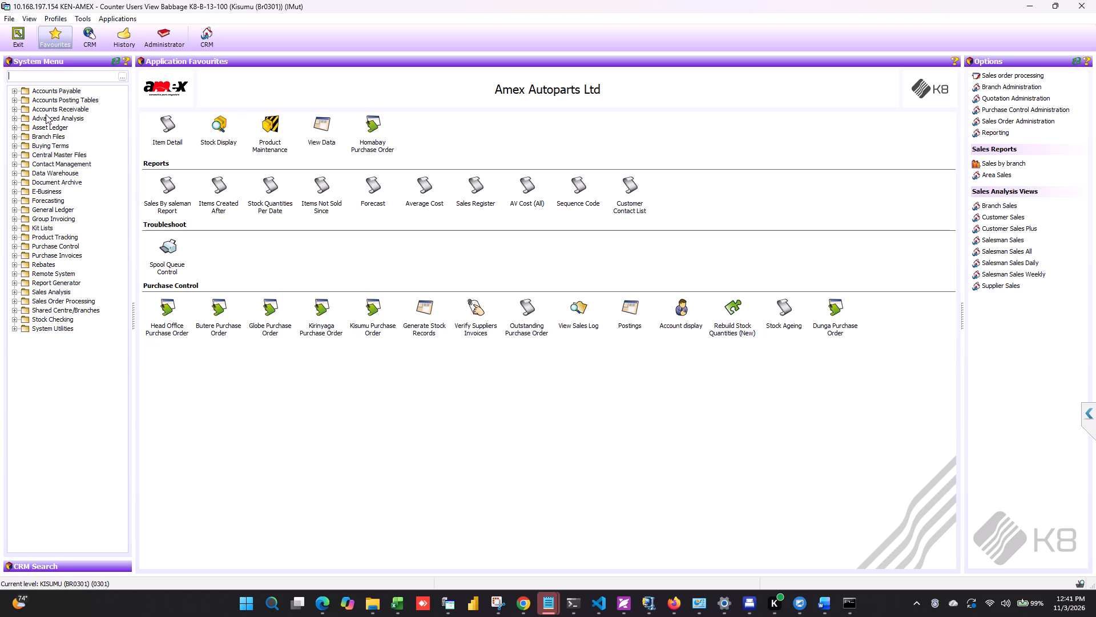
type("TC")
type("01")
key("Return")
Open Statements under Accounts Receivable, examine the delivery type options and the invoice cut-off date calendar, and exit without changes.
left_click(10, 107)
left_click(11, 108)
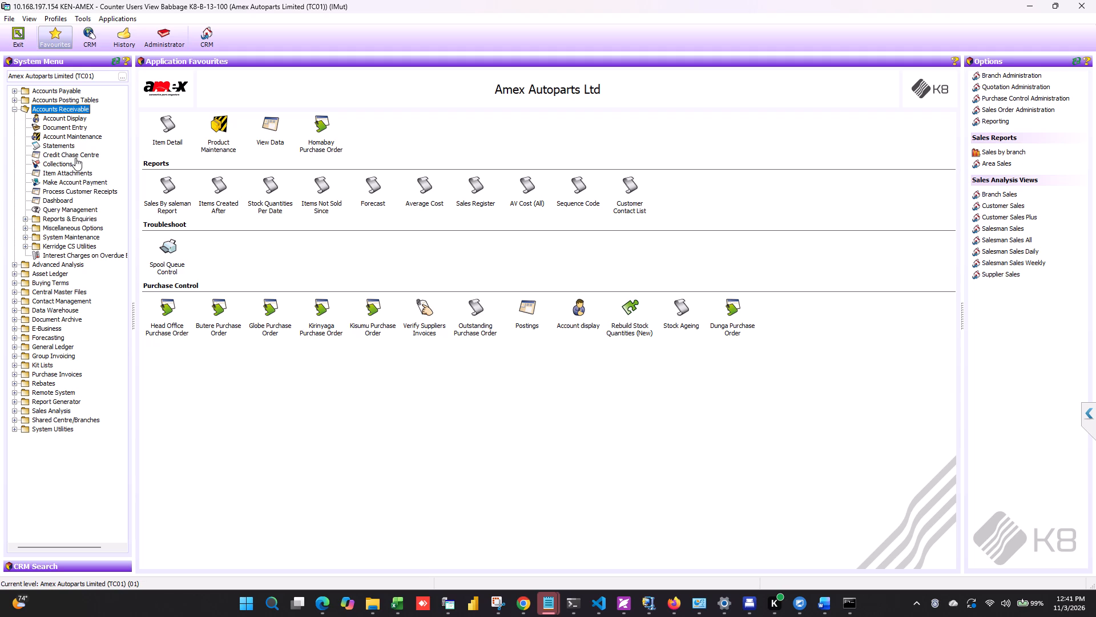
left_click(63, 145)
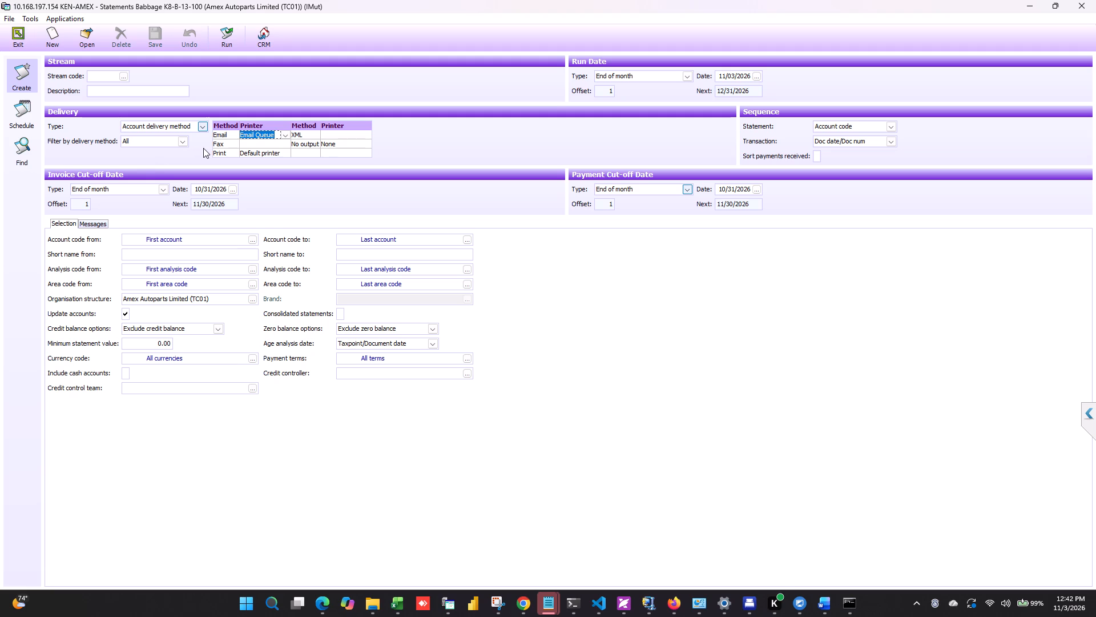
left_click(204, 124)
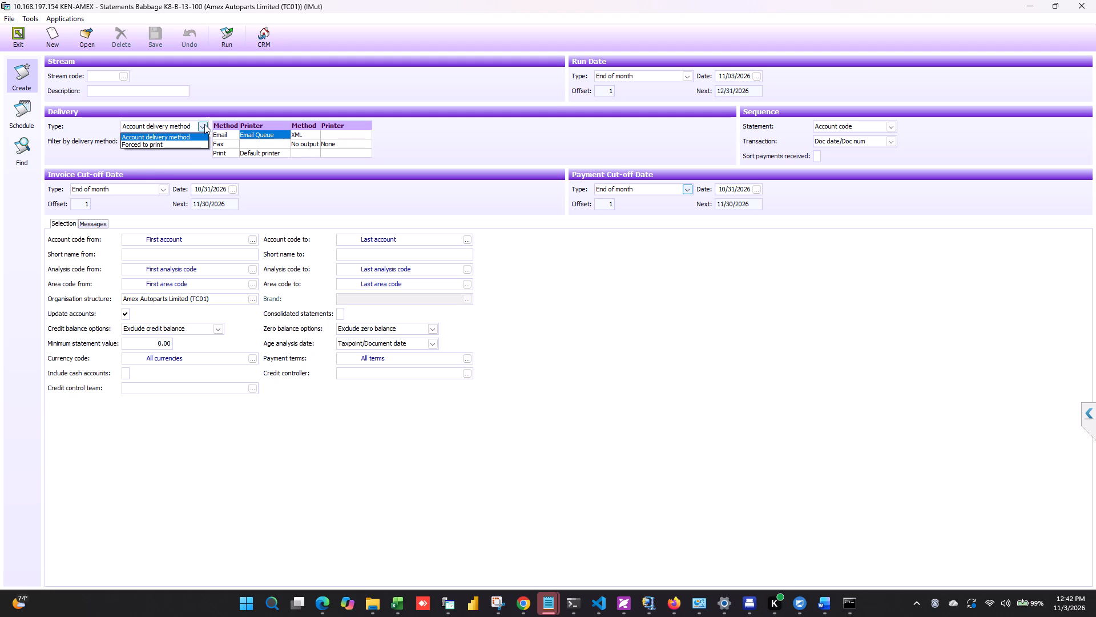
left_click(204, 124)
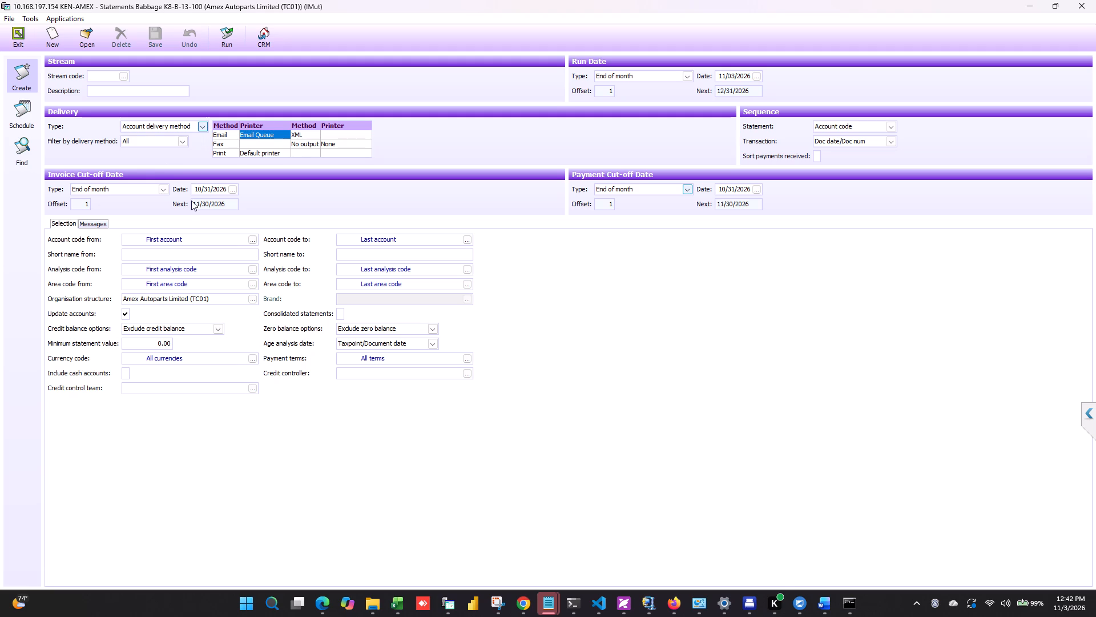
left_click(233, 189)
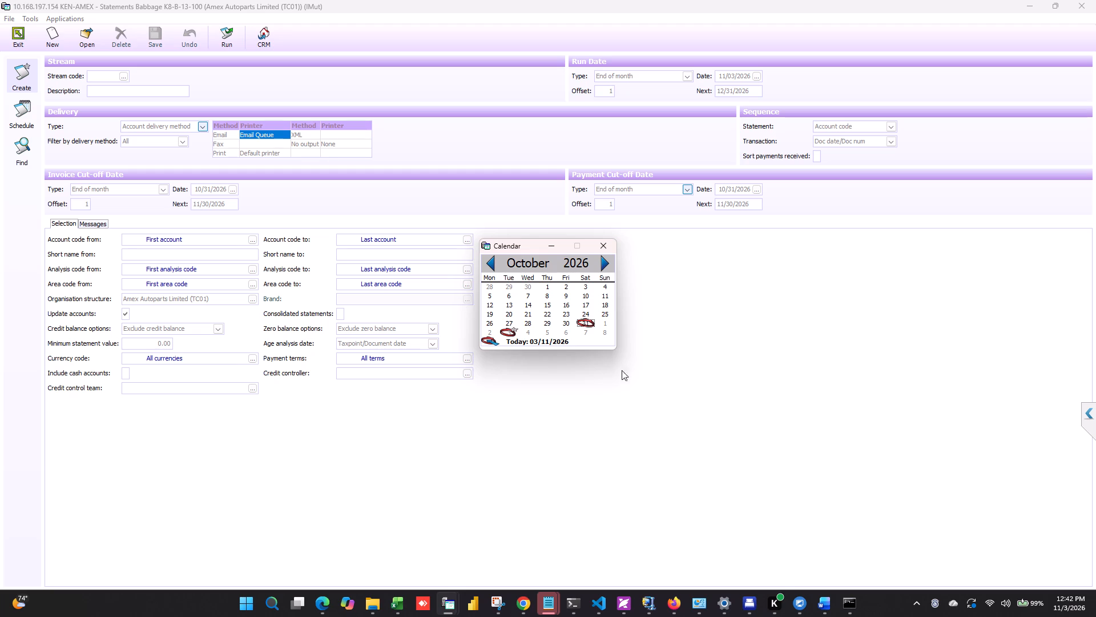
left_click(6, 39)
left_click(606, 245)
left_click(21, 37)
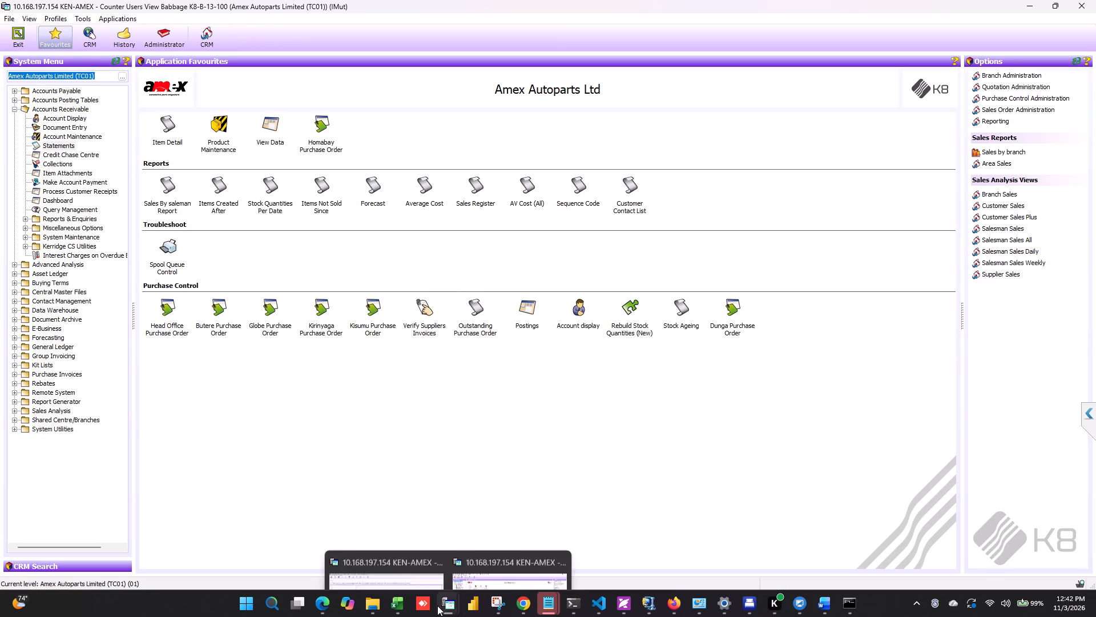
Open the GL Postings view, load postings for the Amex Autoparts Limited (GL01) branch, and exit it.
double_click(535, 312)
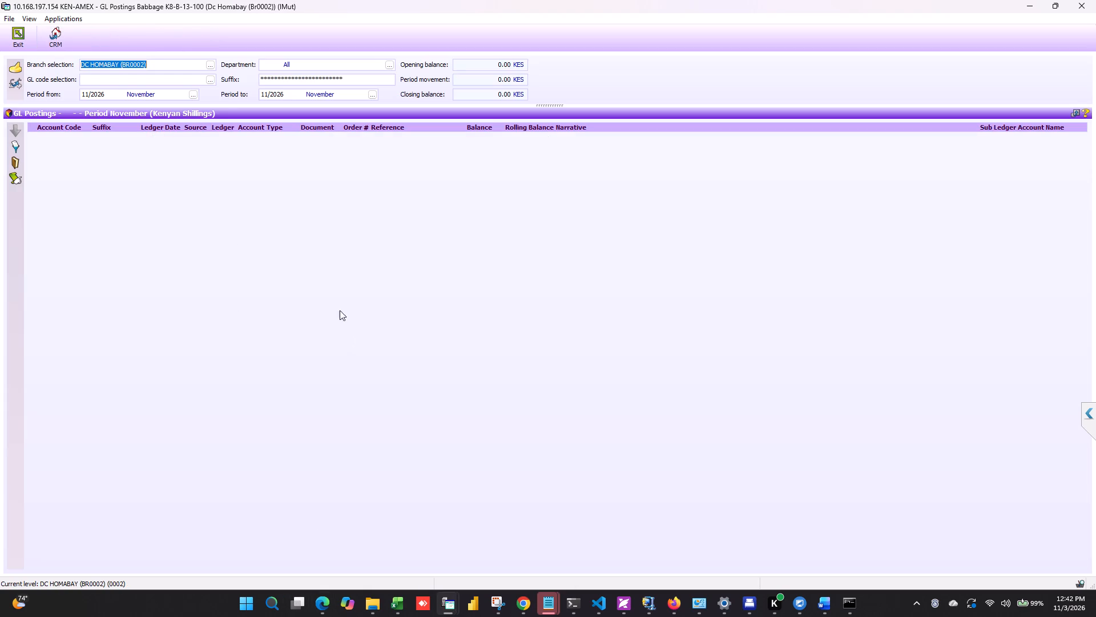
left_click(211, 66)
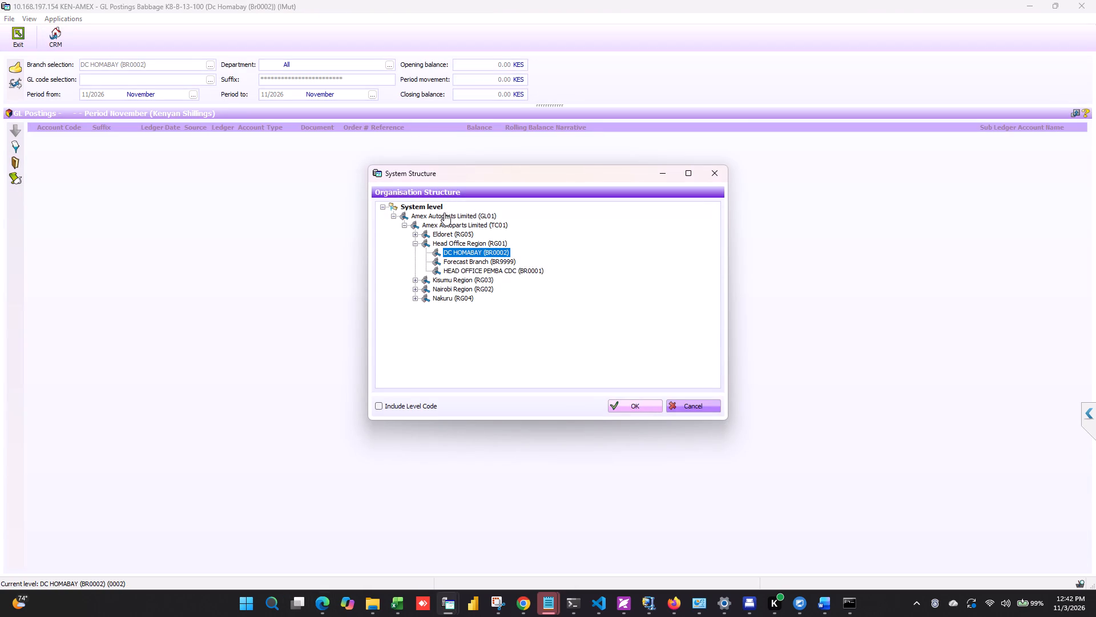
left_click(444, 213)
left_click(647, 405)
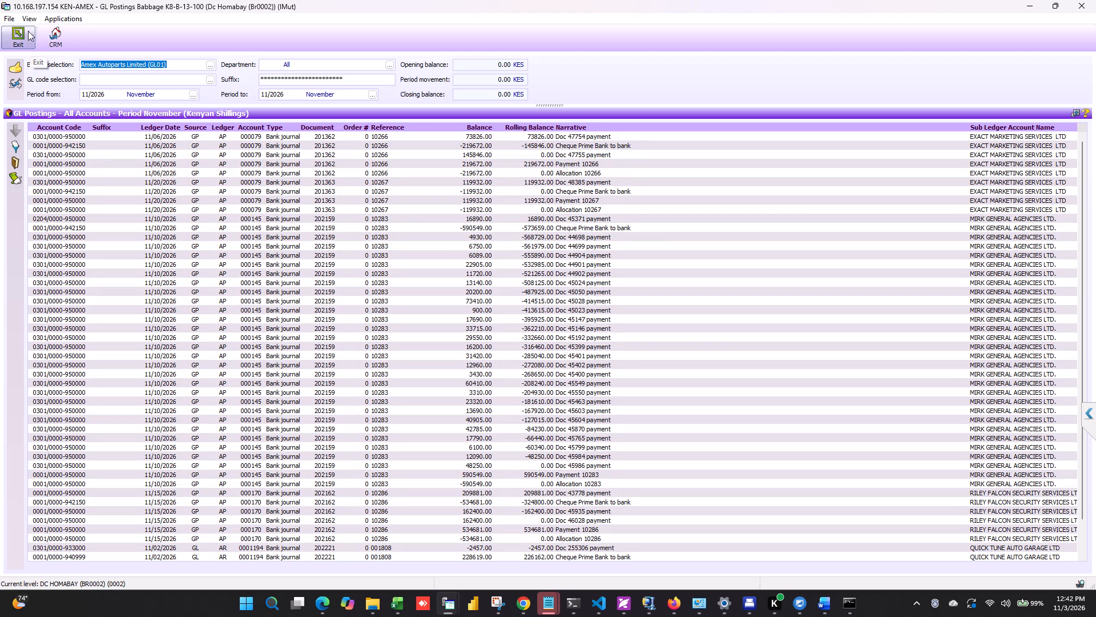
left_click(13, 160)
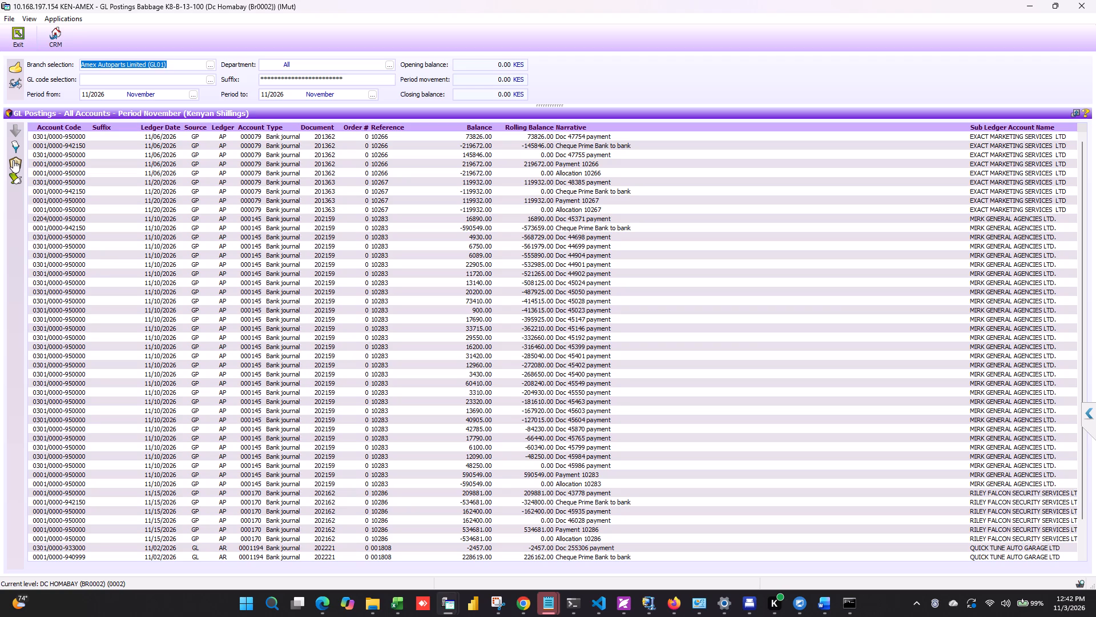
left_click(13, 160)
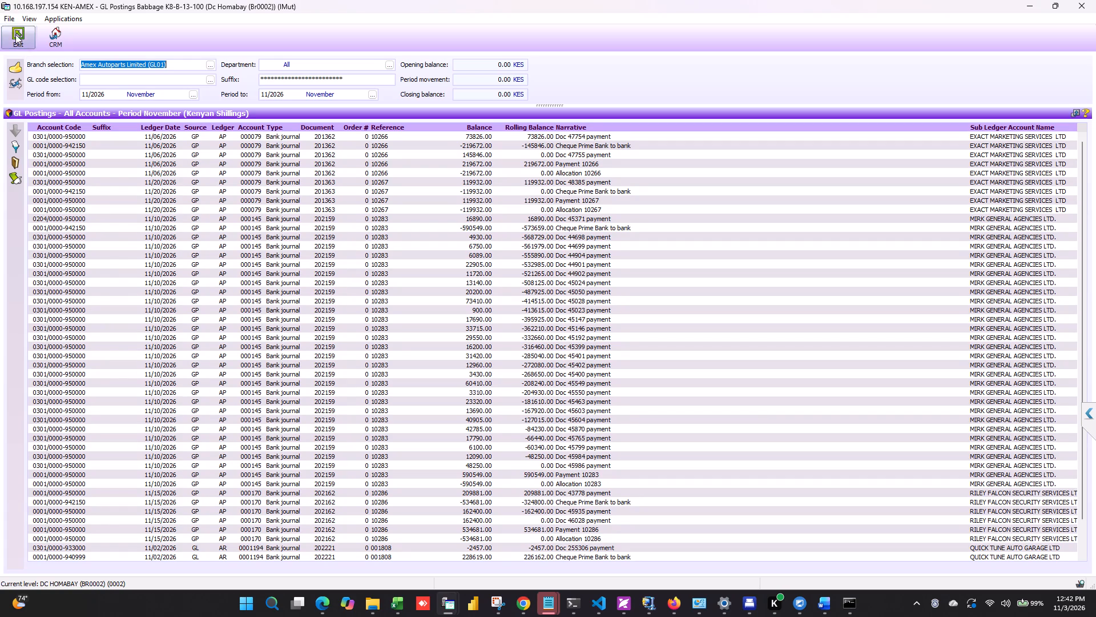
left_click(15, 34)
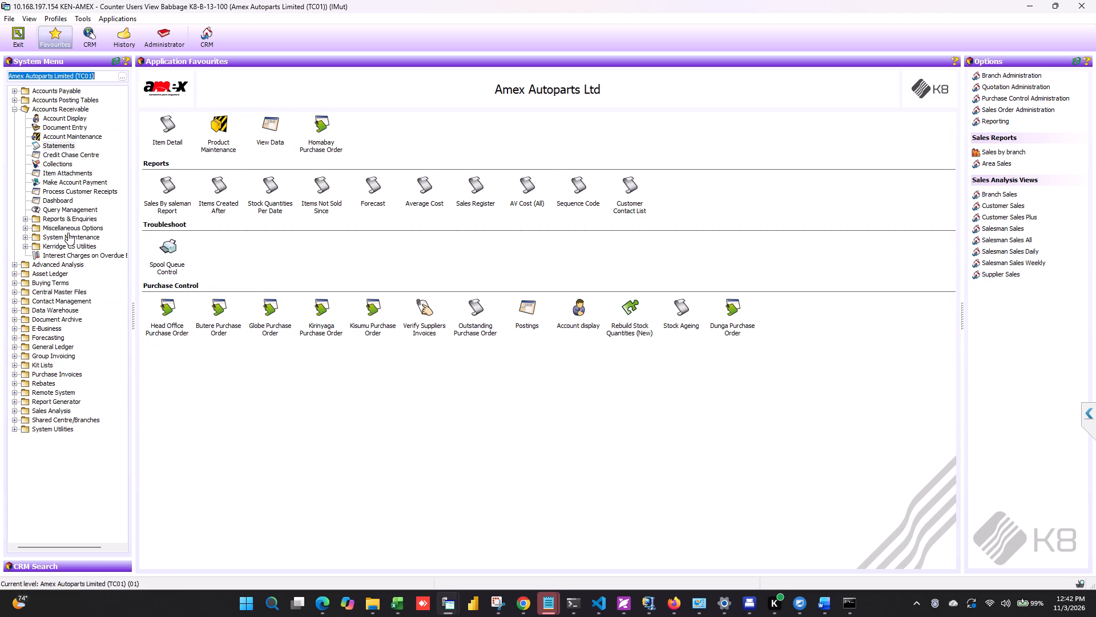
Open the Accounts Receivable Dashboard and cancel its report processing.
left_click(51, 202)
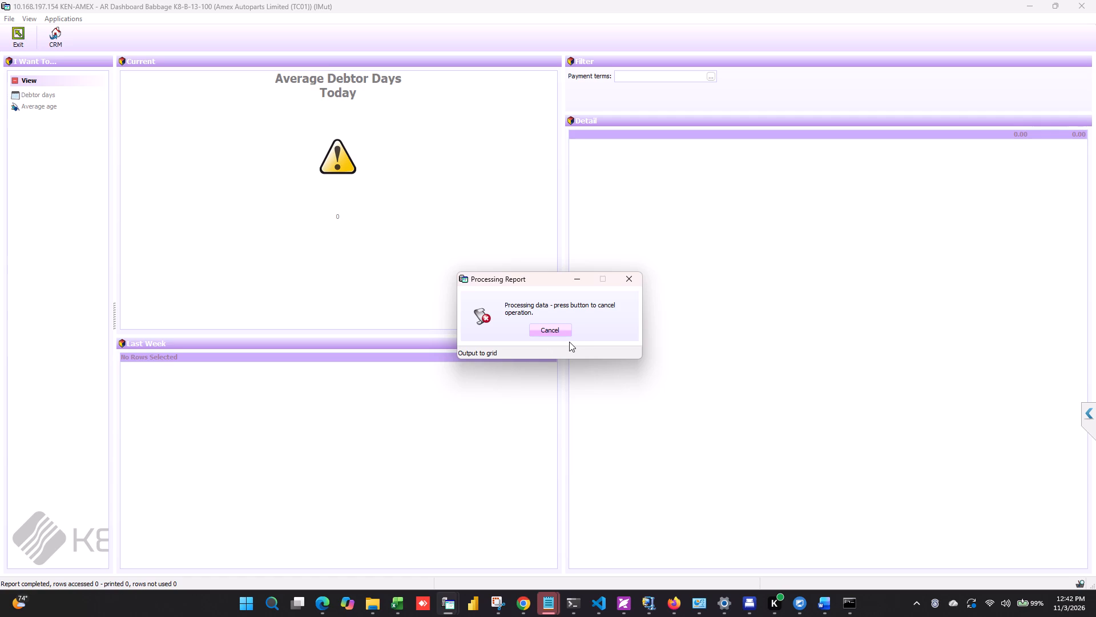
left_click(396, 193)
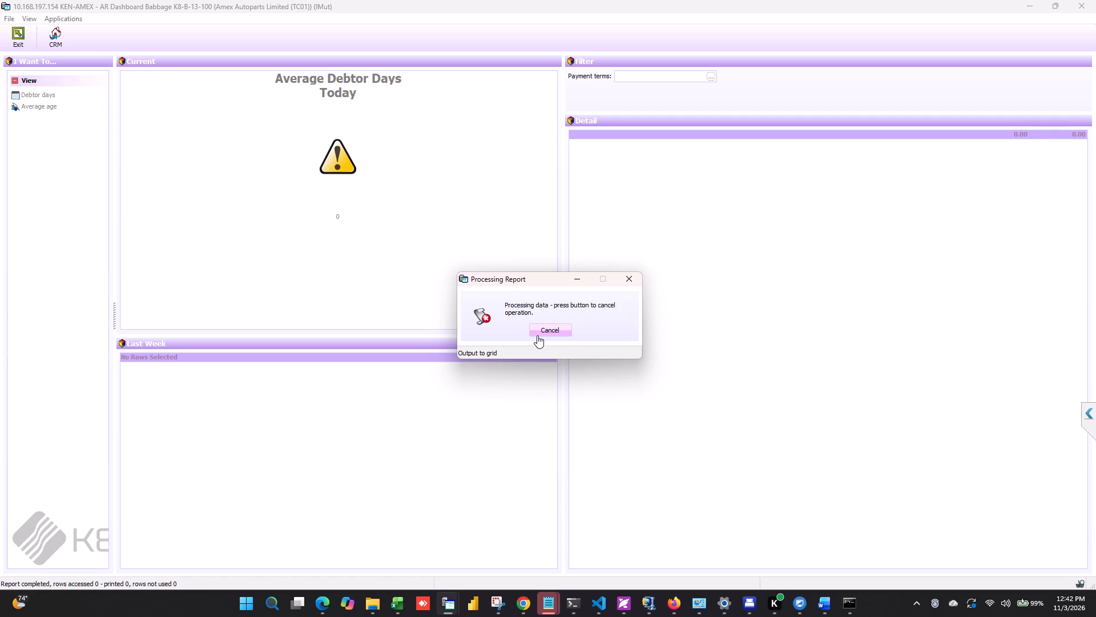
left_click(546, 333)
Check the customer search results window, and paste the copied grid into a new blank Excel workbook starting at A1.
left_click(449, 608)
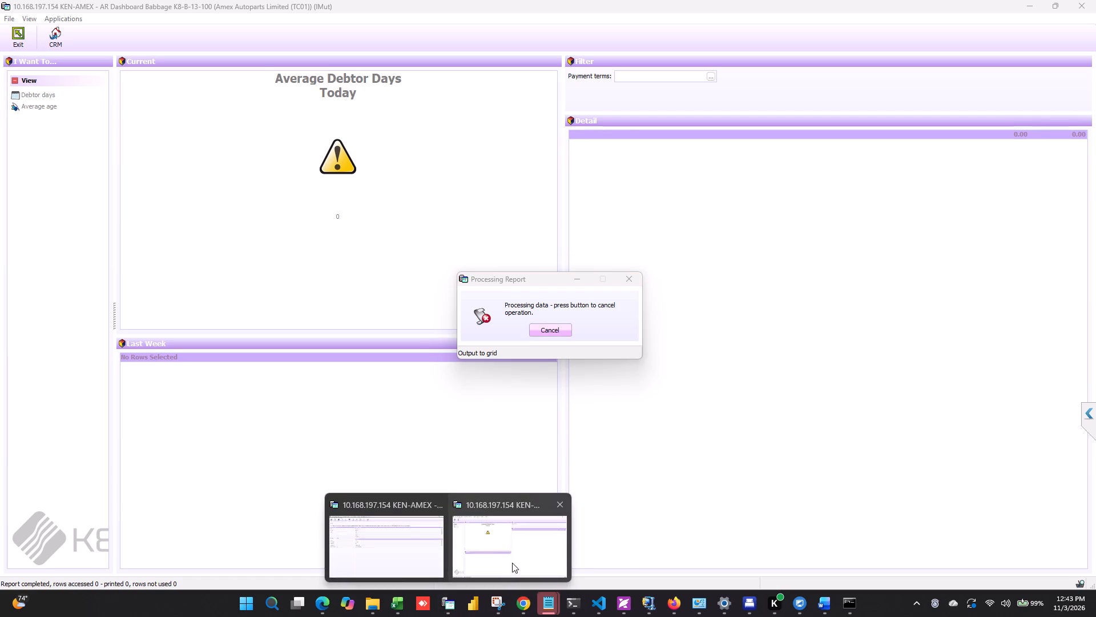
left_click(402, 535)
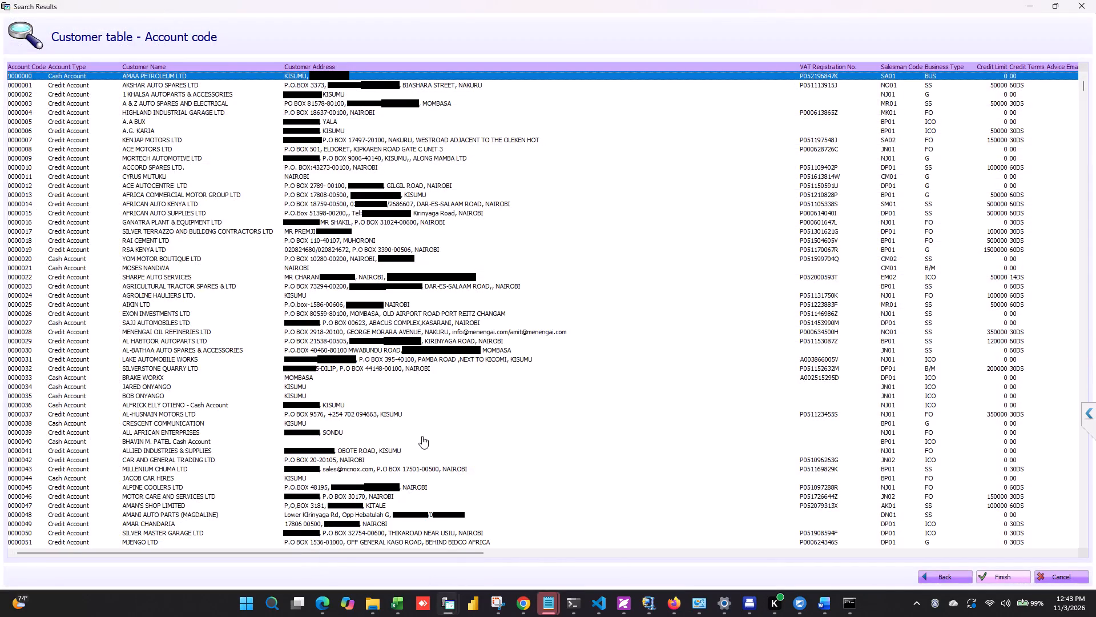
right_click(31, 69, "ctrl")
right_click(30, 69, "ctrl")
left_click(394, 616)
left_click(946, 564)
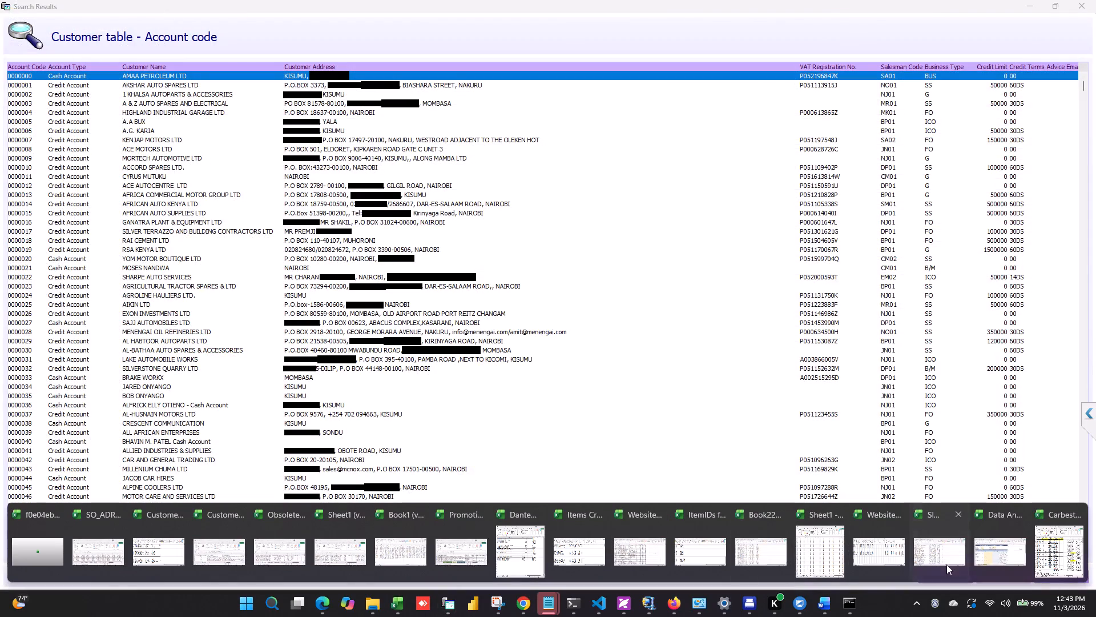
key("ctrl+n")
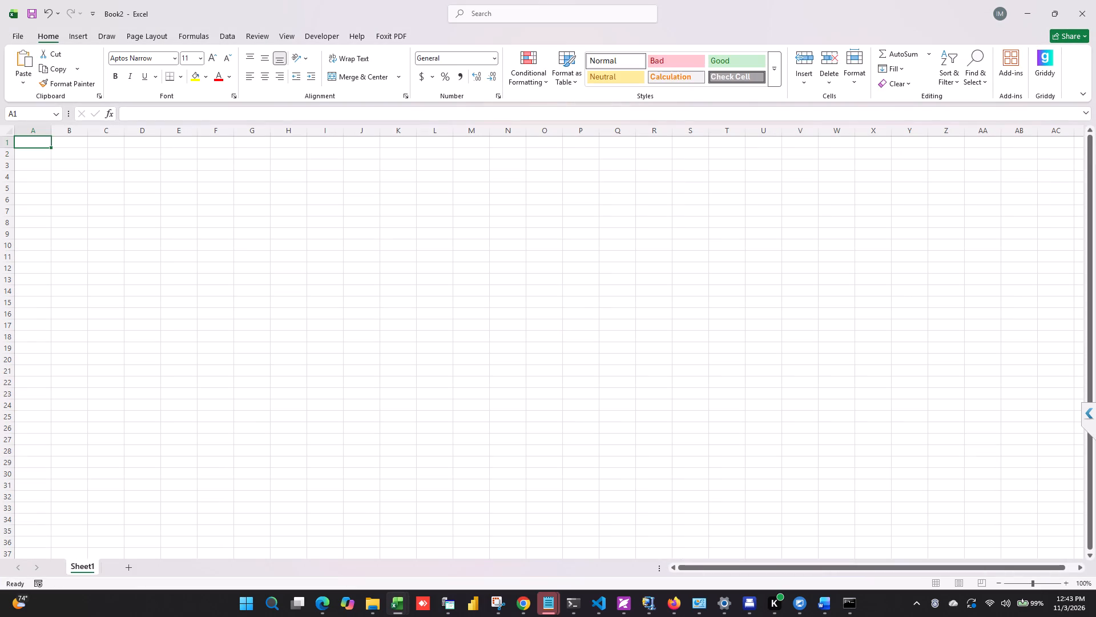
right_click(35, 145)
left_click(62, 223)
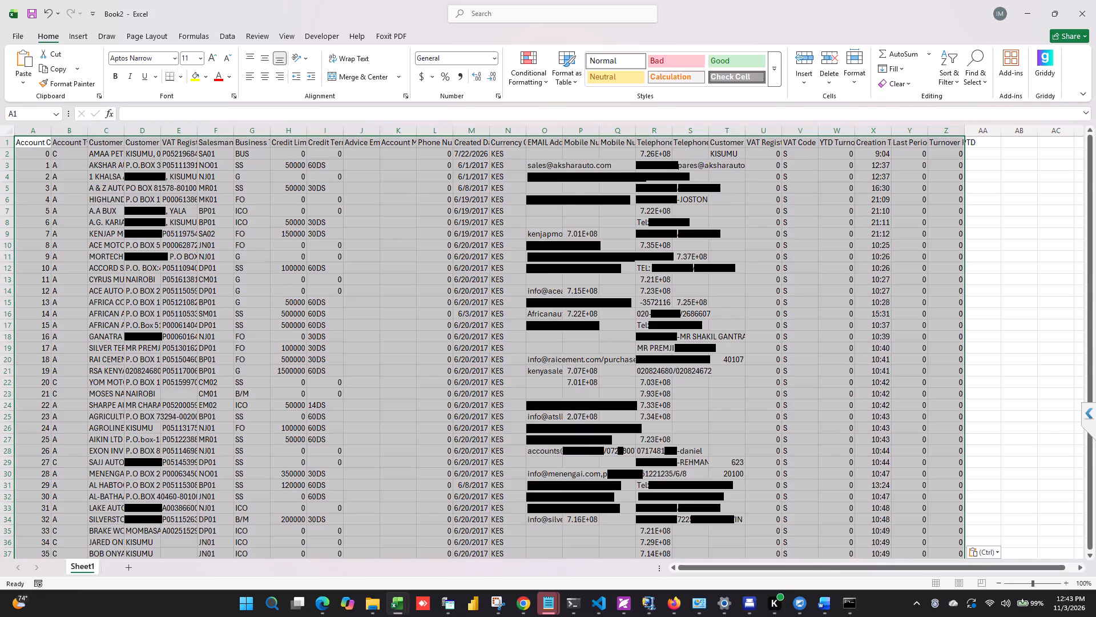
left_click(141, 265)
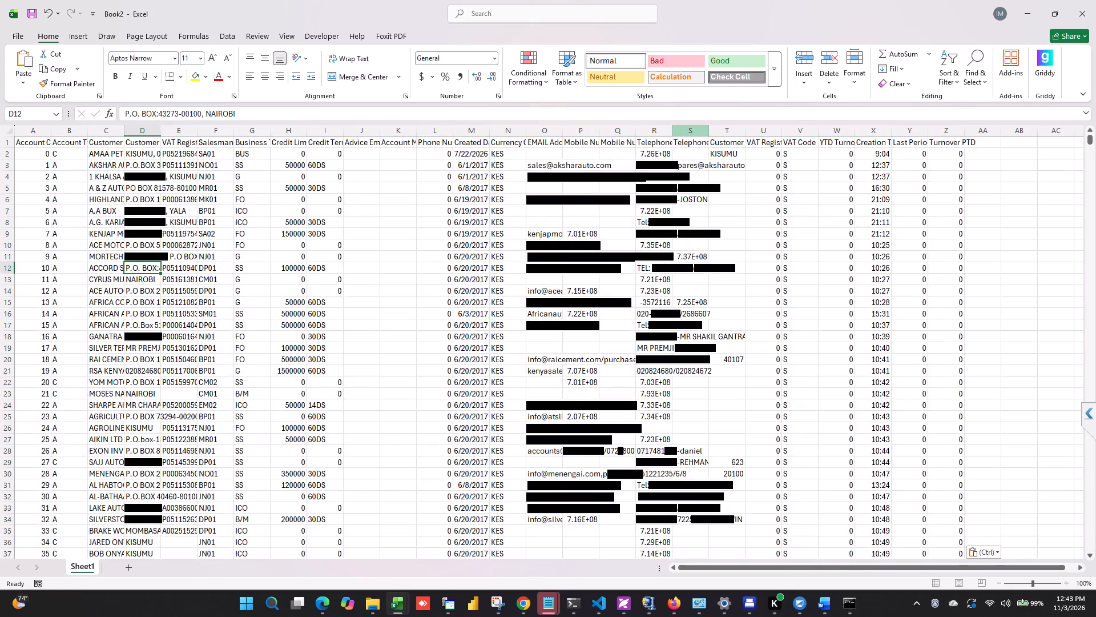
Widen the first Telephone Number column (R) and the Created Date column (M).
left_click_drag(673, 134, 694, 134)
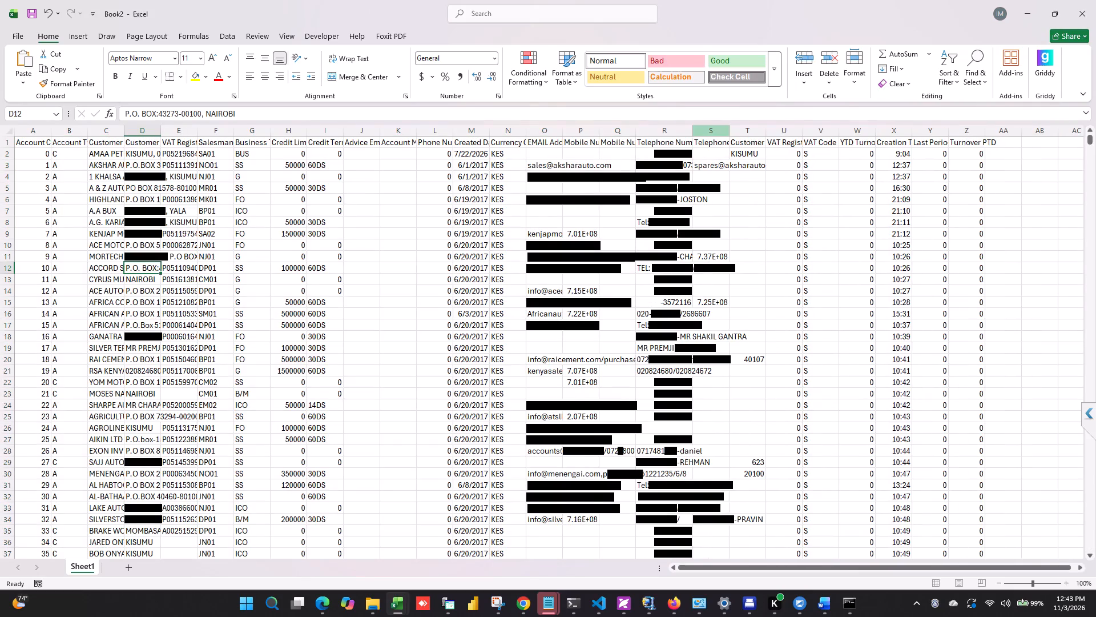
left_click_drag(490, 126, 502, 127)
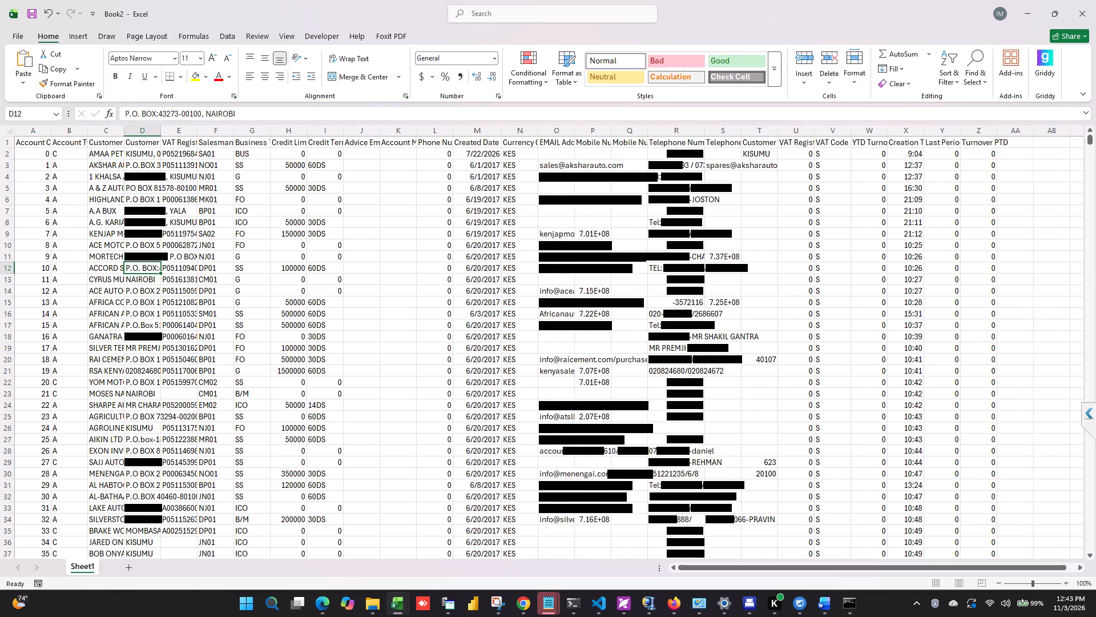
Search the computer for "cu" and view the file details of the Customer List 28.10.2026 workbook.
left_click(246, 606)
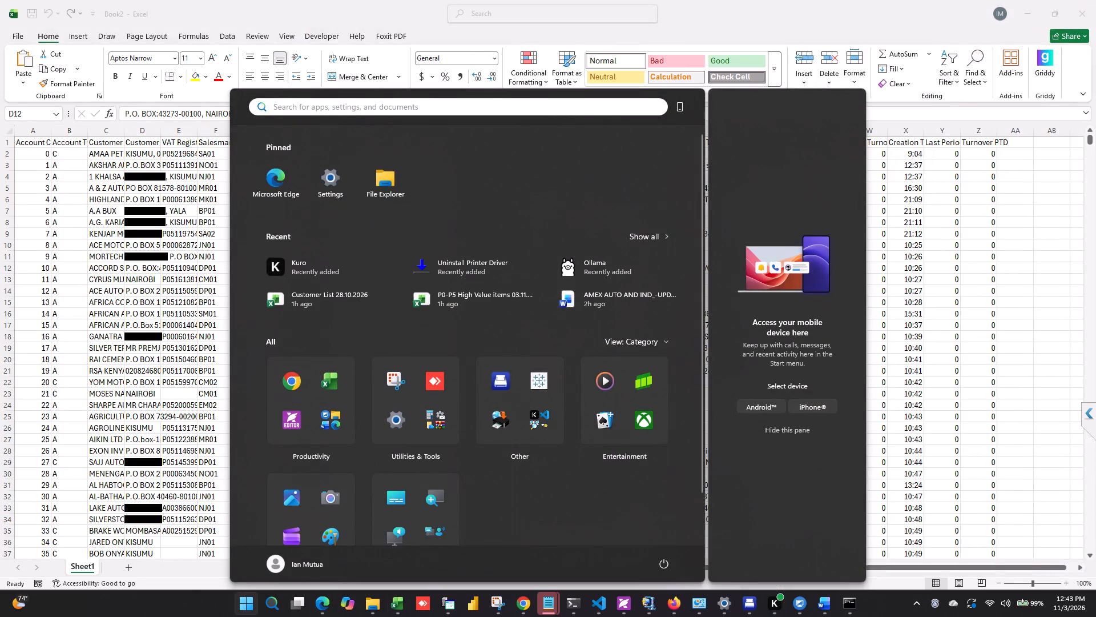
left_click(360, 102)
type("cu")
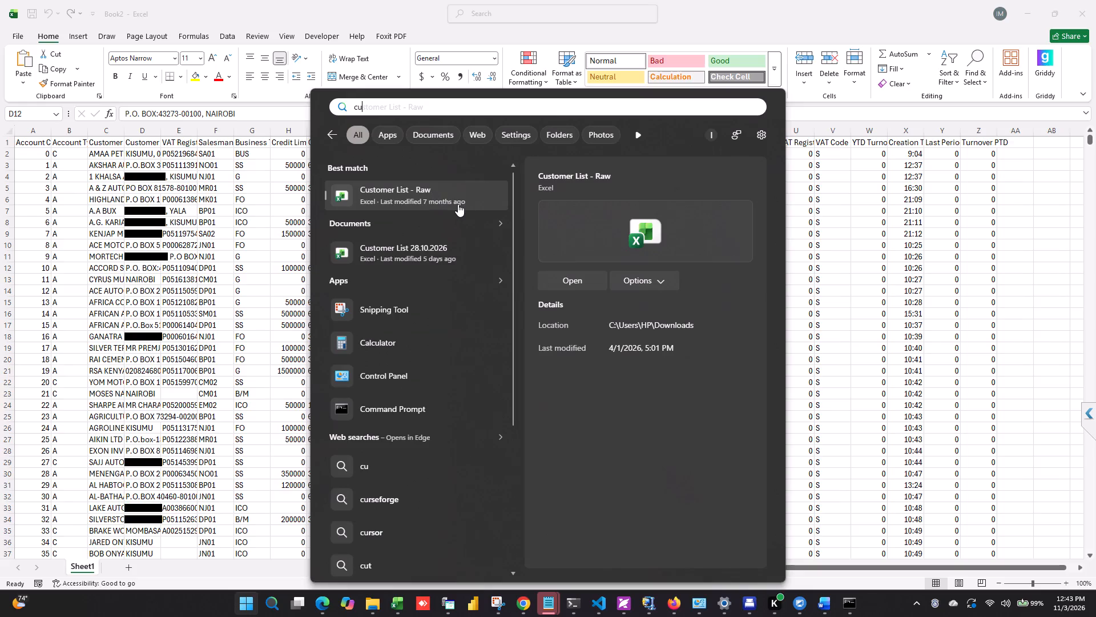
left_click(491, 255)
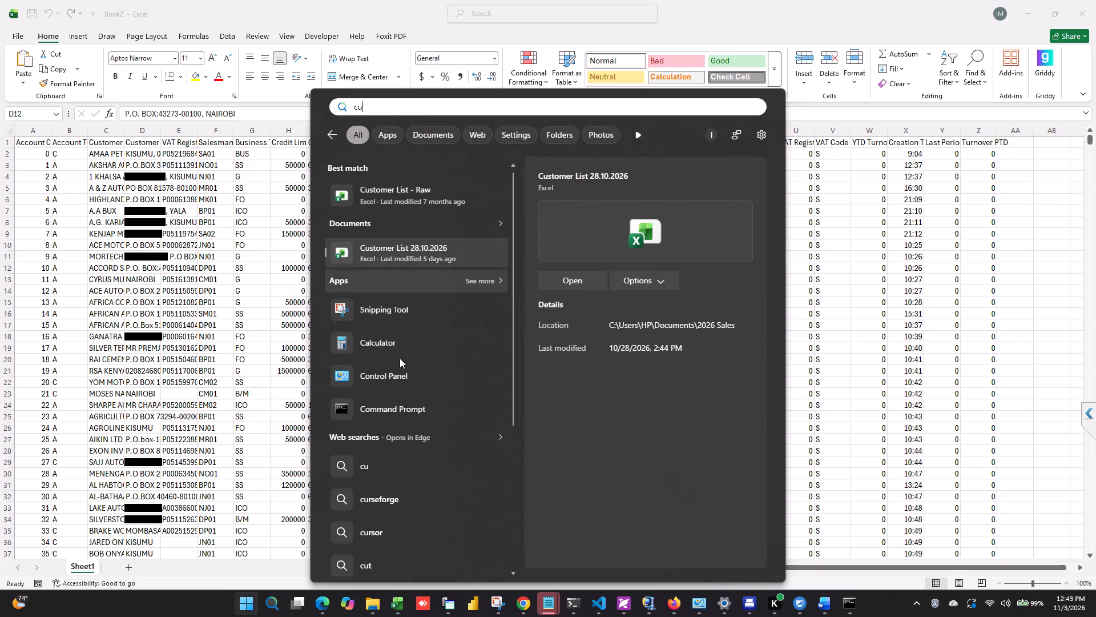
Look through the 2026 Sales folder for earlier customer list files, and return to the new workbook.
left_click(374, 598)
left_click(305, 343)
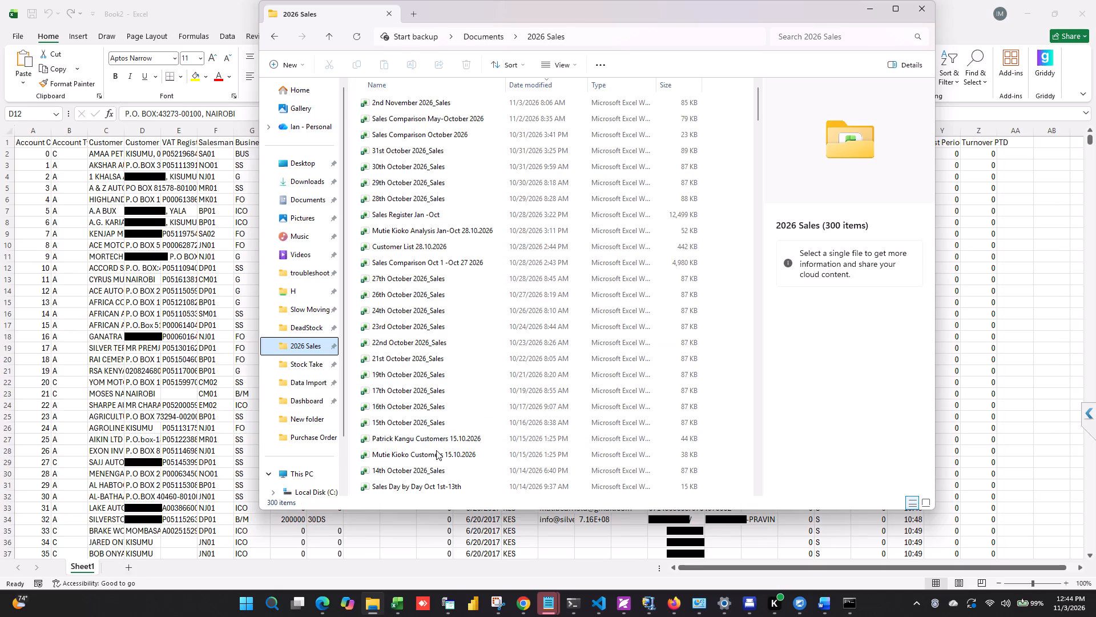
scroll(432, 372, "down", 1)
scroll(432, 372, "up", 3)
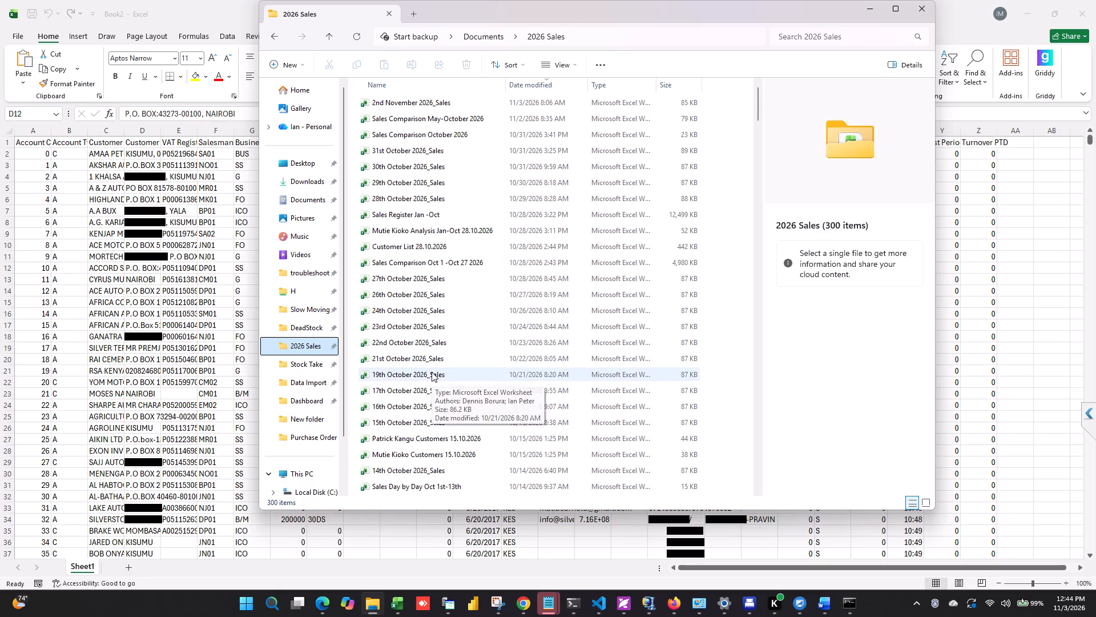
scroll(432, 372, "up", 3)
left_click(166, 247)
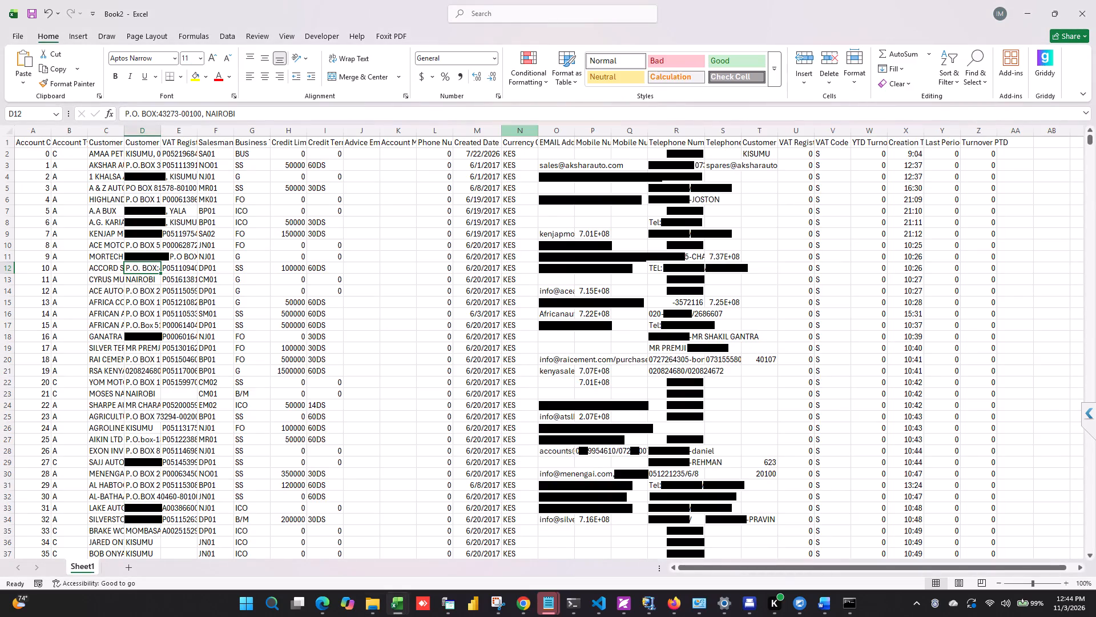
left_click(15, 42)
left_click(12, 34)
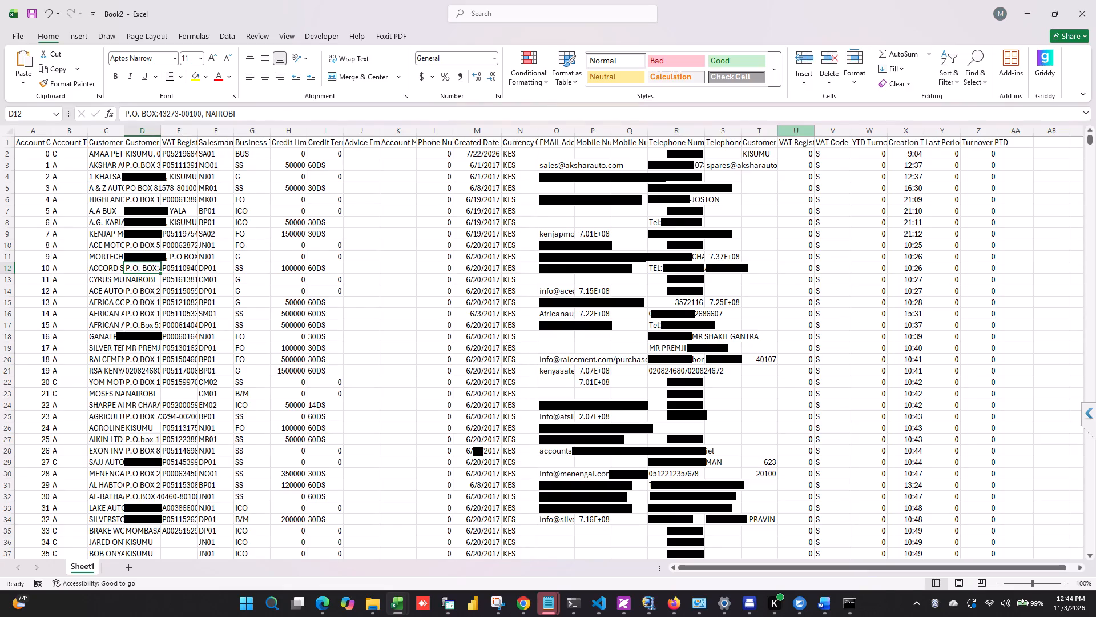
Delete the VAT Registration Number in SOP and VAT Code columns (U and V).
left_click_drag(807, 129, 824, 129)
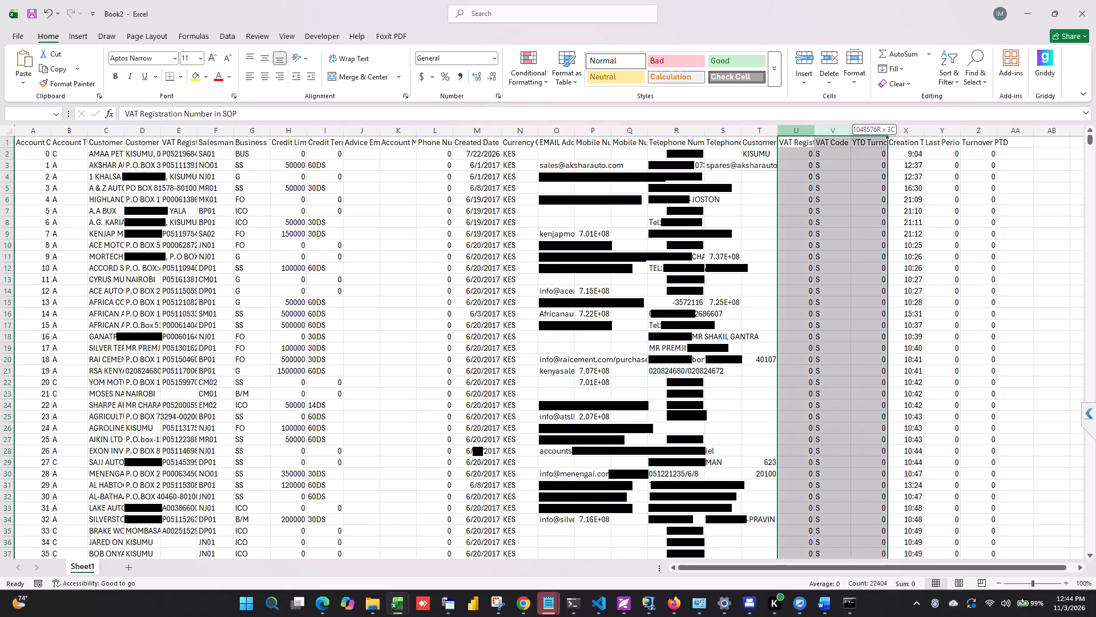
left_click_drag(824, 129, 836, 129)
key("ctrl+minus")
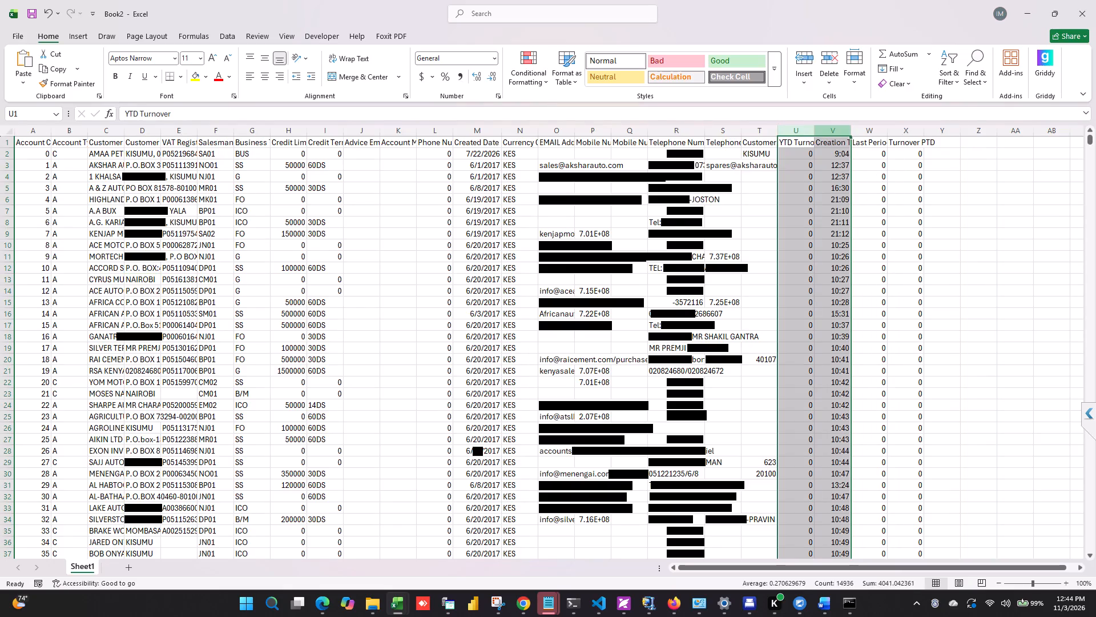
Turn on filters for the customer list's header row.
left_click(811, 139)
left_click(224, 39)
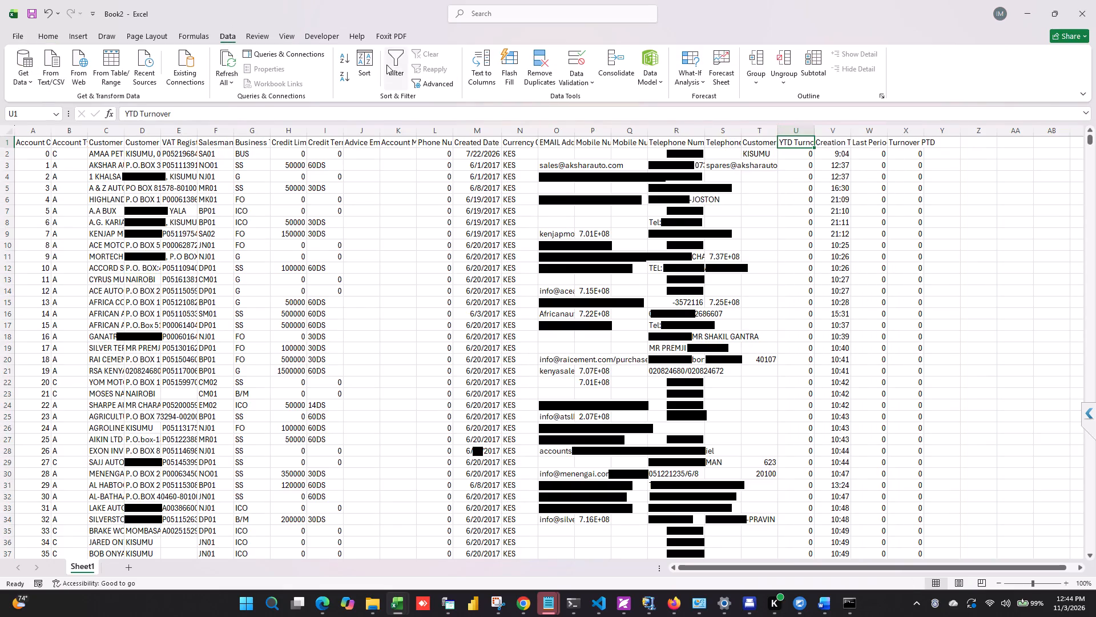
left_click(389, 65)
Check the filter values of YTD Turnover and Last Period Turnover, and delete both columns along with Turnover PTD.
left_click(811, 143)
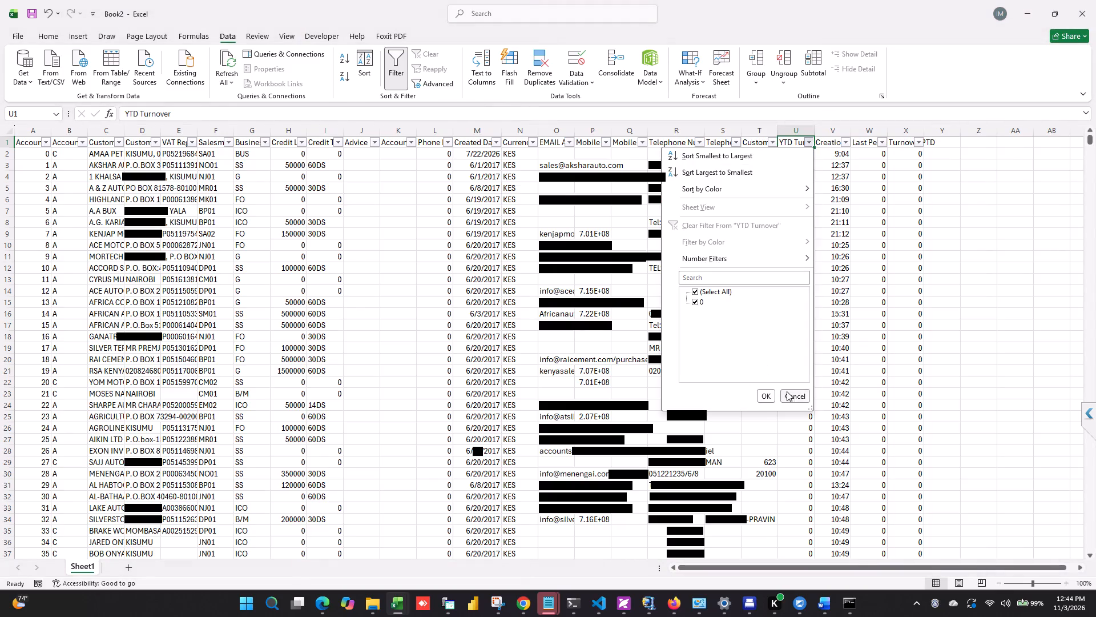
left_click(800, 396)
left_click(797, 135)
key("ctrl+minus")
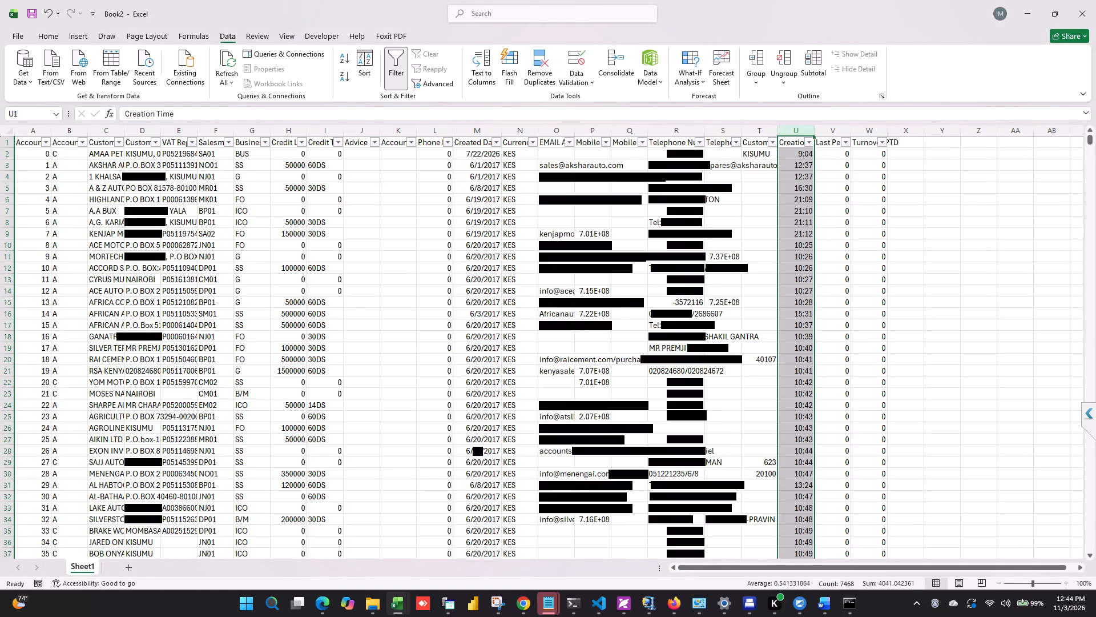
left_click(846, 142)
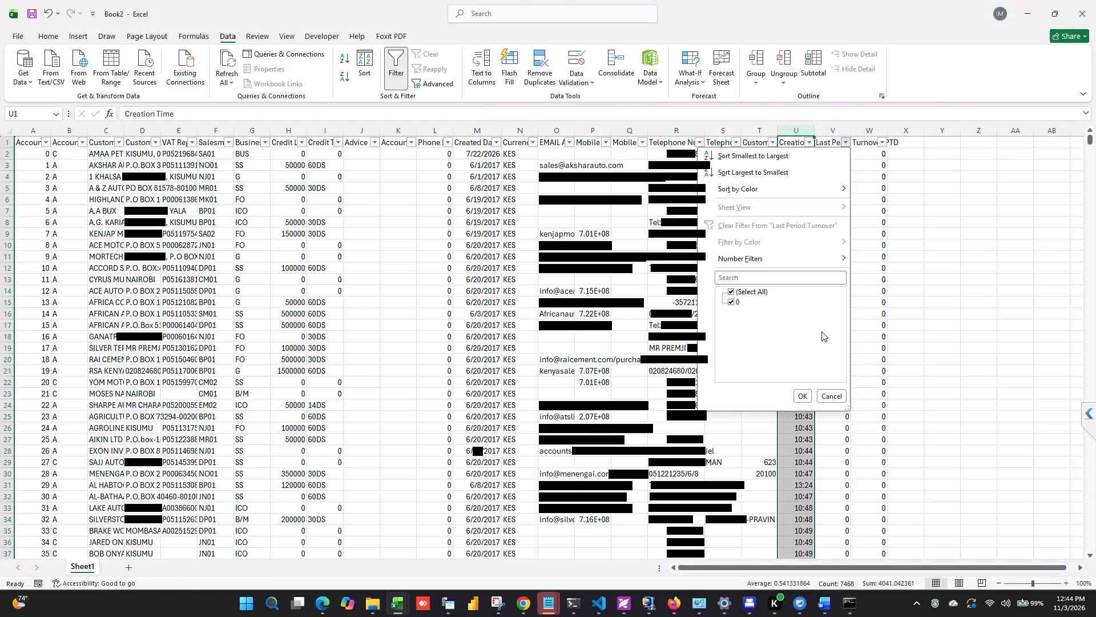
left_click(800, 395)
left_click(828, 132)
key("ctrl+minus")
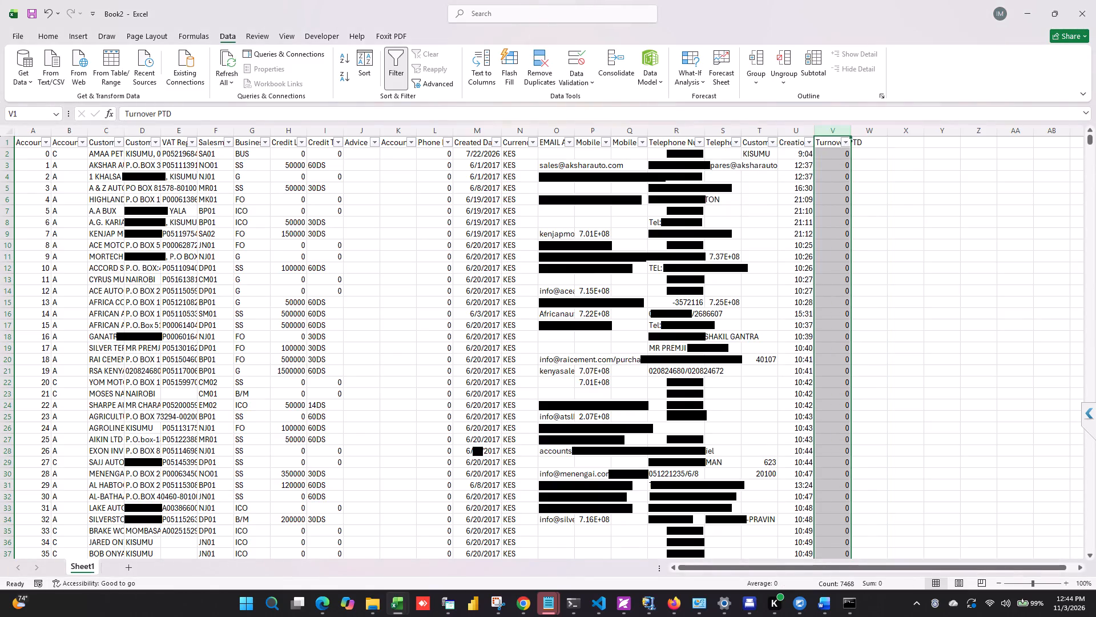
key("ctrl+minus")
left_click(886, 279)
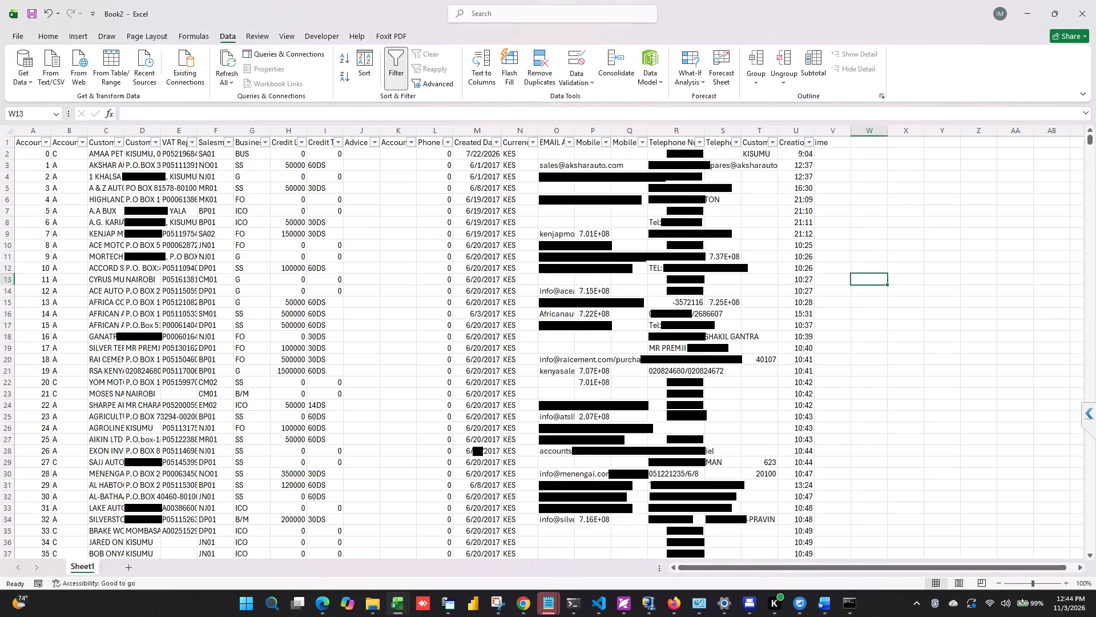
Delete the three columns J to L that sit directly before the Created Date column.
left_click_drag(363, 130, 428, 135)
key("ctrl+minus")
left_click(406, 228)
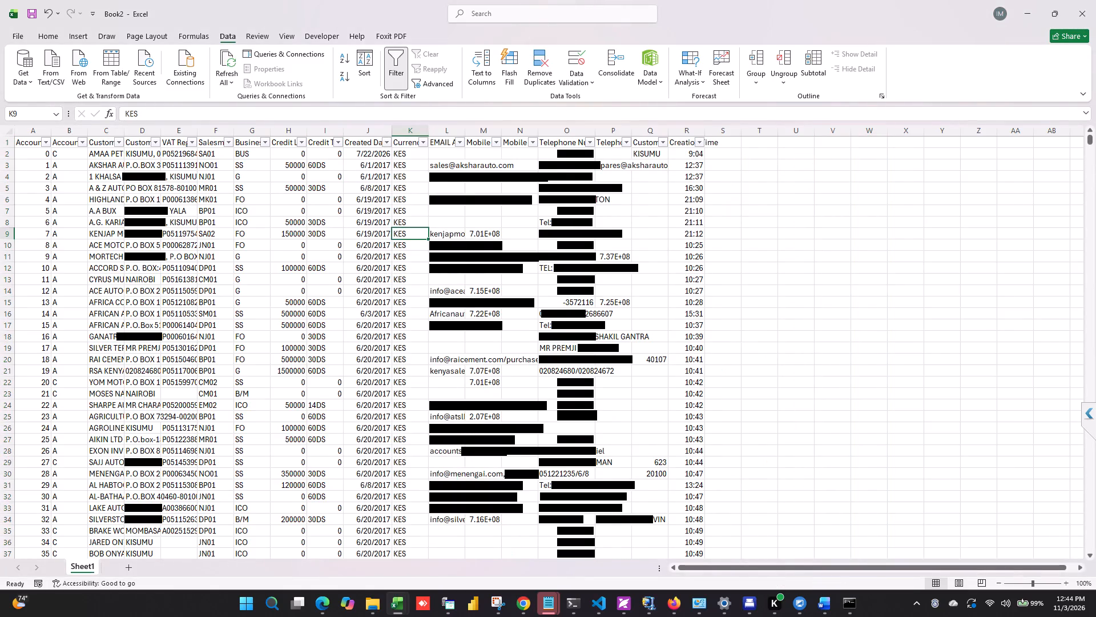
Resize the Credit Limit, Customer Name, Customer Address and VAT Registration columns so their contents are readable, keeping Customer Address narrower than its full autofit width.
double_click(305, 130)
left_click(38, 142)
key("ctrl+a")
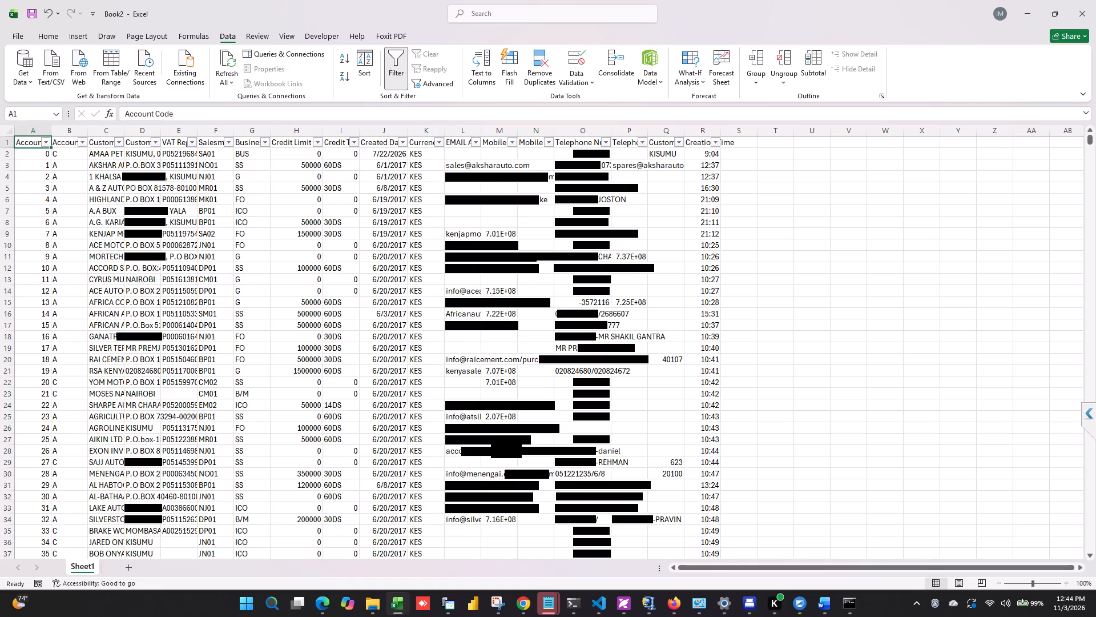
scroll(265, 255, "up", 7)
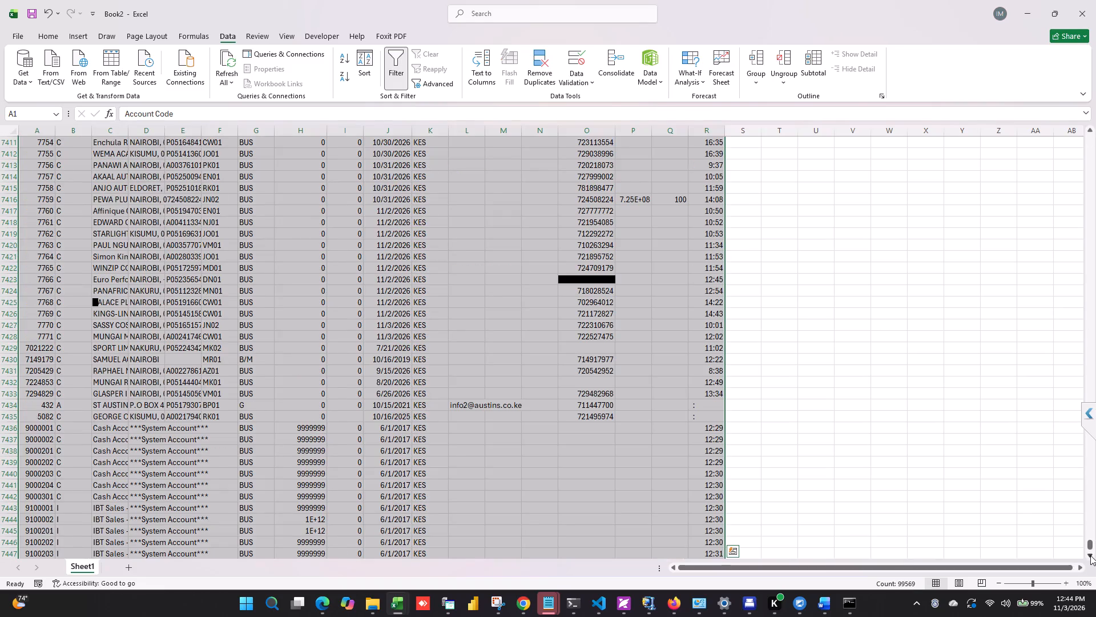
left_click_drag(1090, 546, 1033, 32)
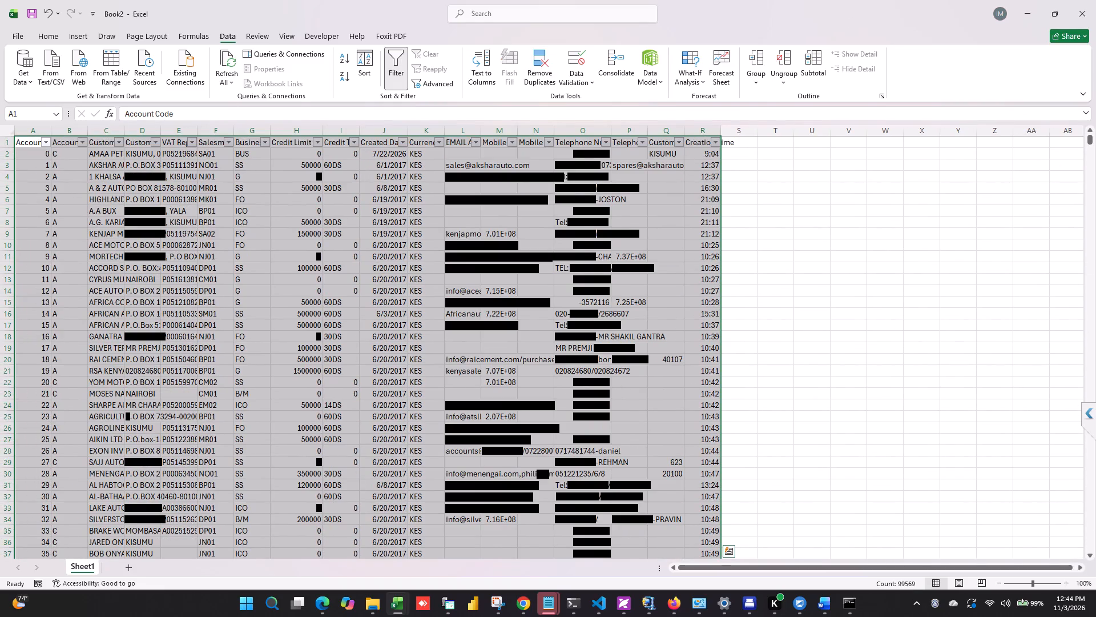
double_click(124, 131)
left_click(325, 134)
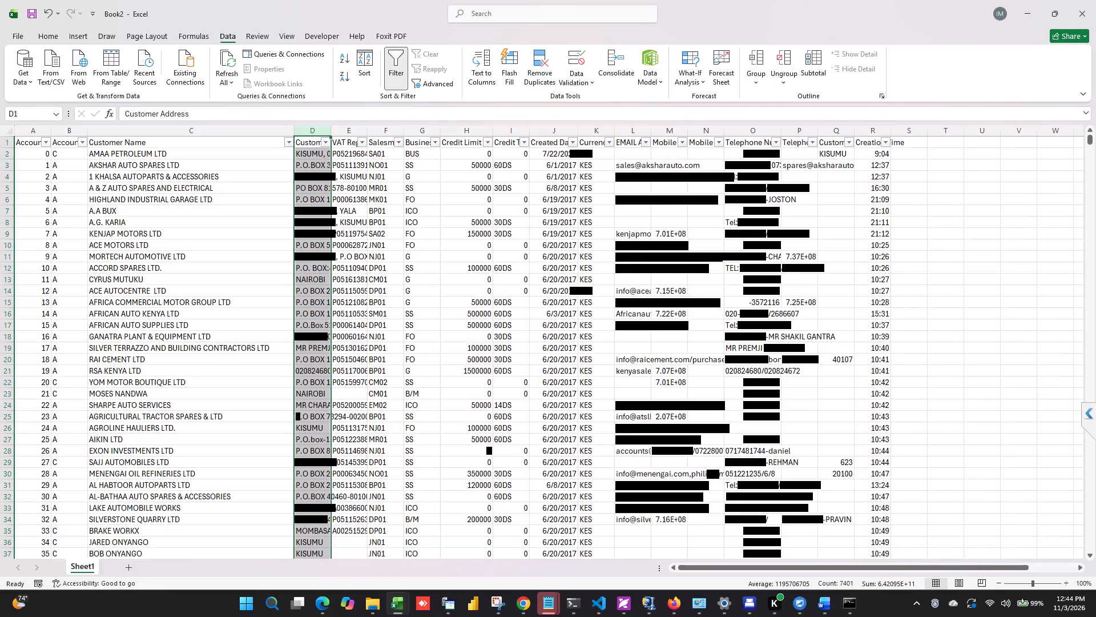
double_click(333, 130)
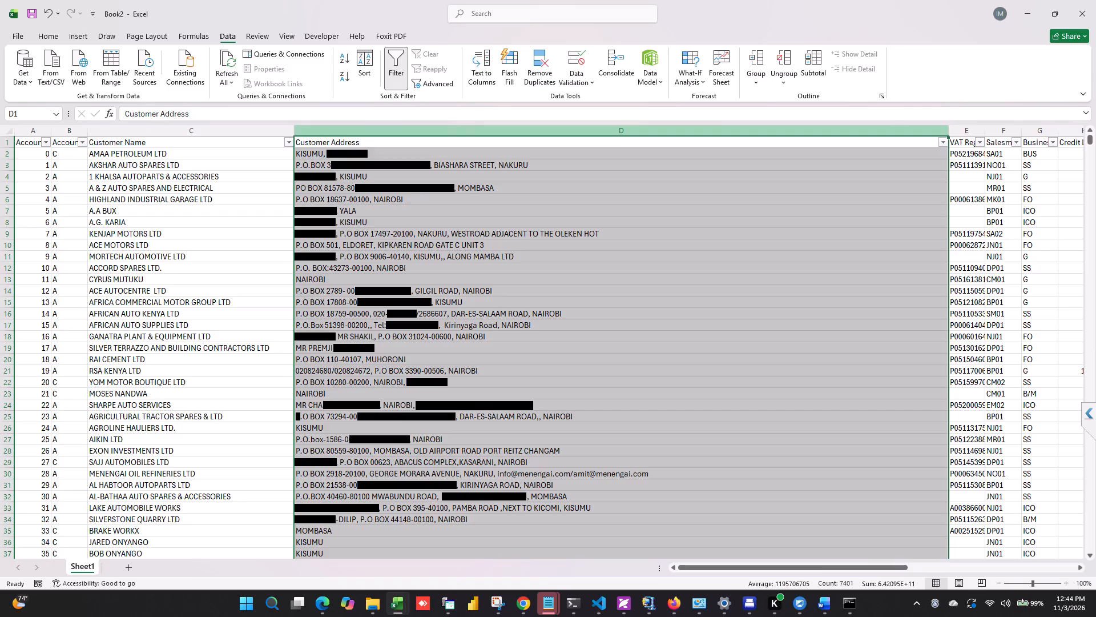
left_click_drag(948, 130, 656, 197)
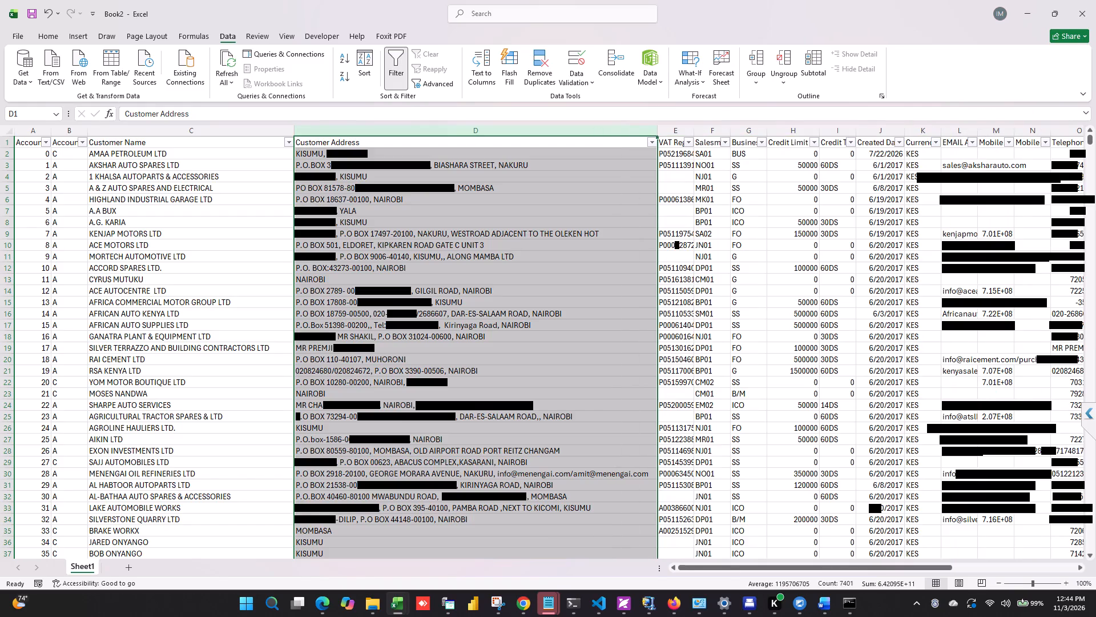
left_click_drag(296, 133, 281, 131)
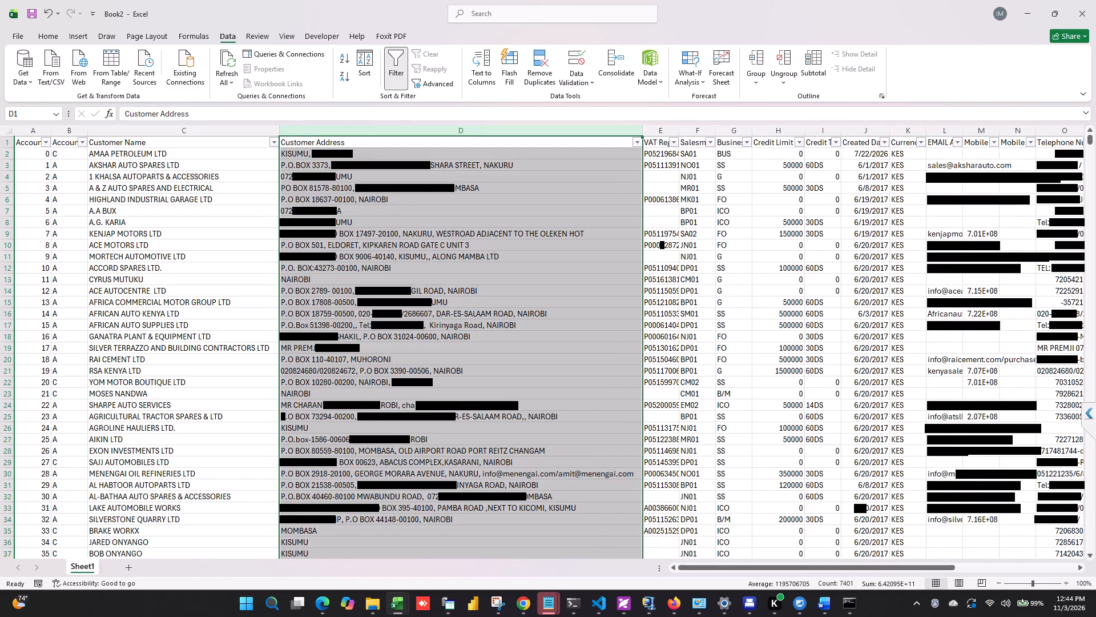
left_click(796, 297)
left_click_drag(679, 130, 705, 133)
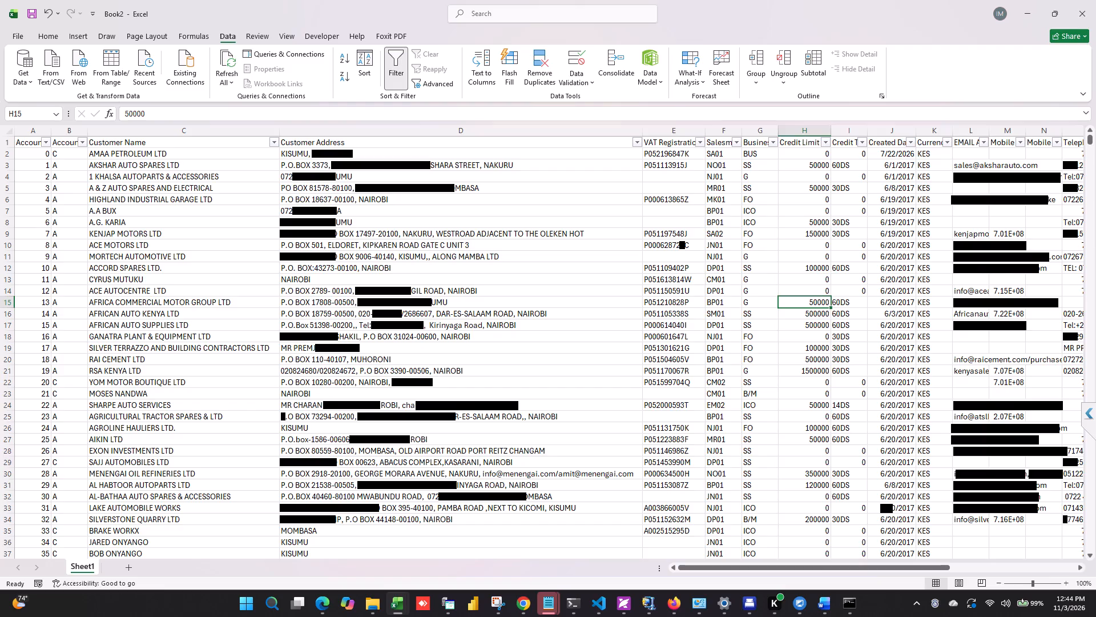
Delete the Currency Code column (K).
left_click(943, 127)
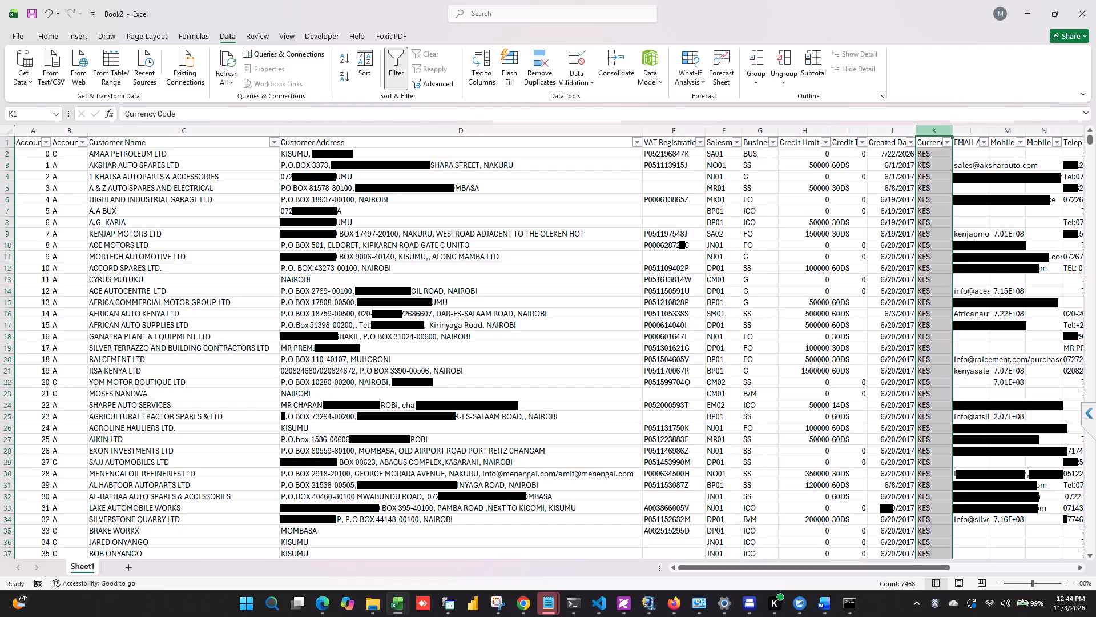
key("ctrl+minus")
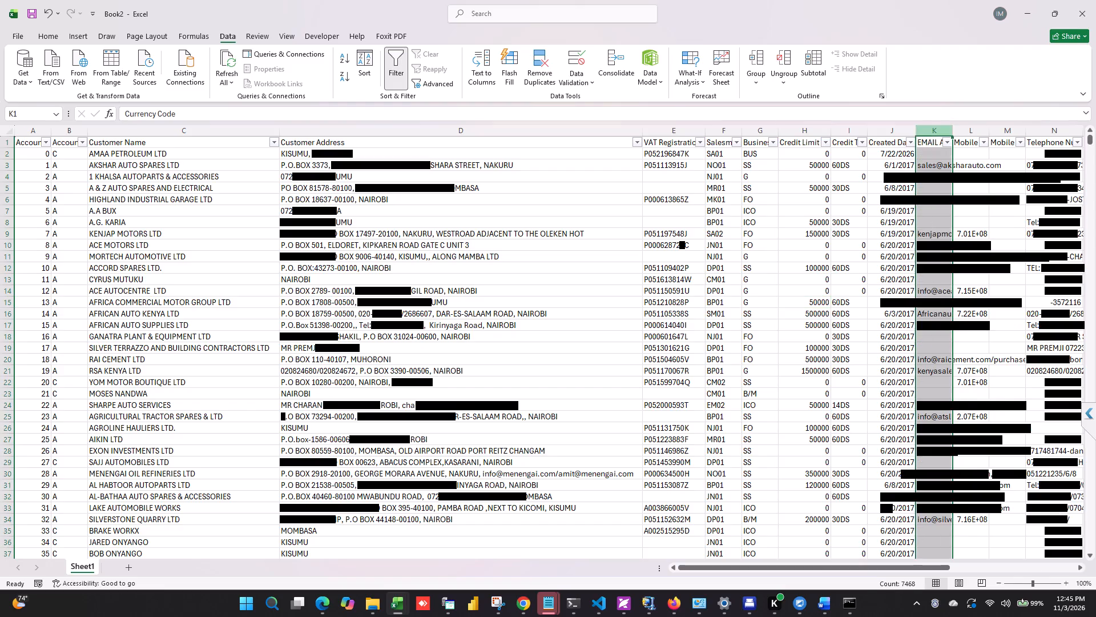
left_click(970, 223)
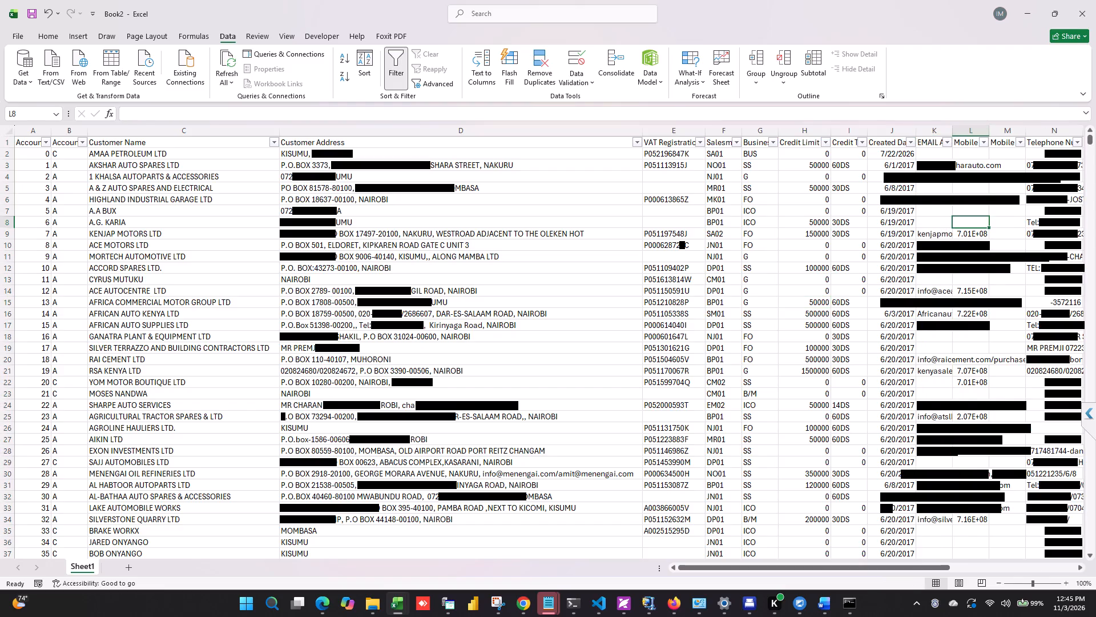
Size the EMAIL Address column to a moderate width and widen the first Mobile Number column (L) and first Telephone Number column (N).
double_click(953, 132)
left_click_drag(744, 562, 905, 563)
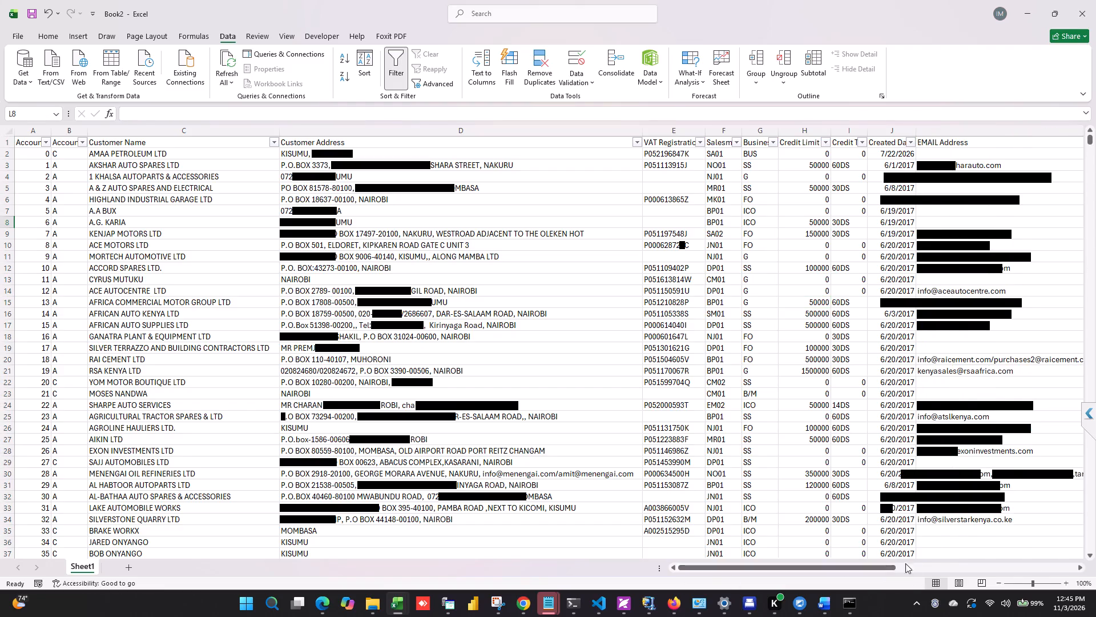
left_click_drag(905, 563, 944, 561)
left_click_drag(883, 571, 921, 568)
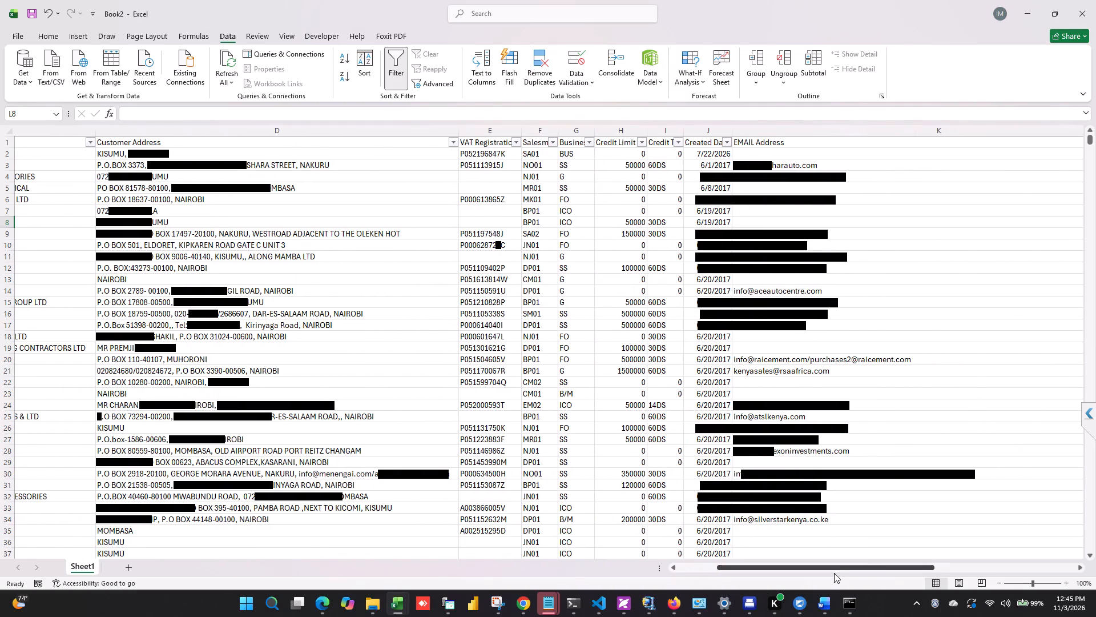
left_click_drag(837, 568, 904, 568)
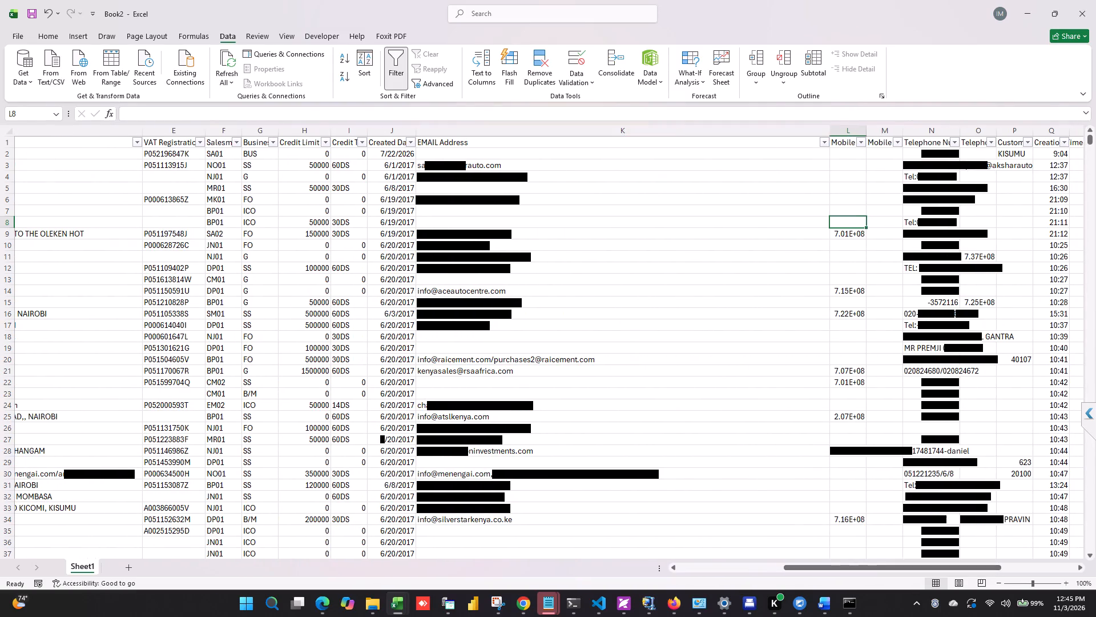
left_click_drag(832, 135, 660, 176)
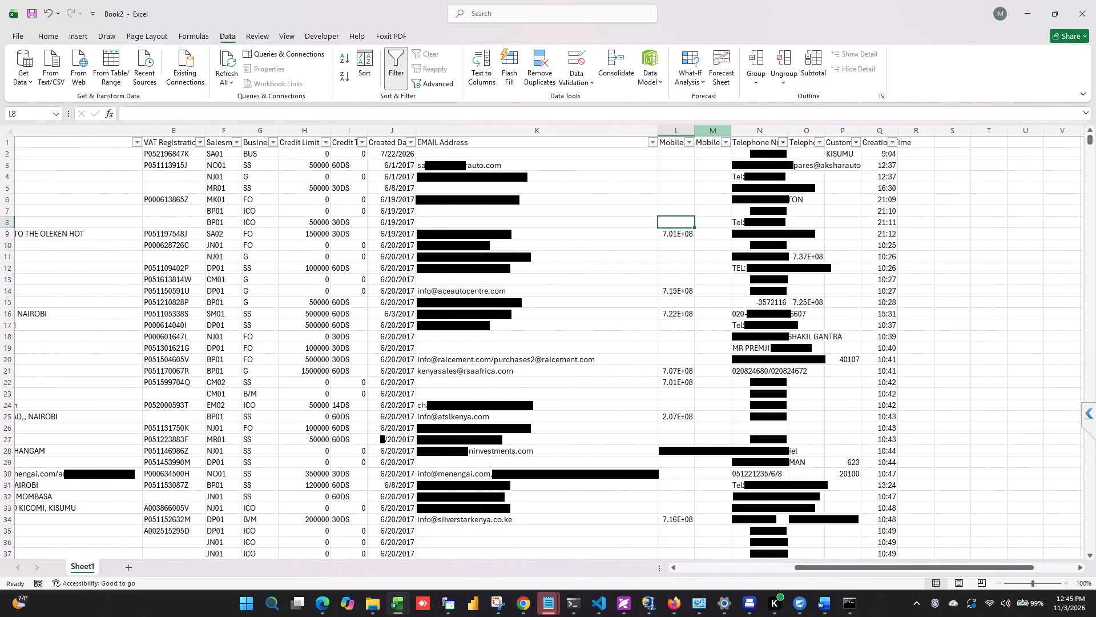
left_click_drag(696, 131, 702, 131)
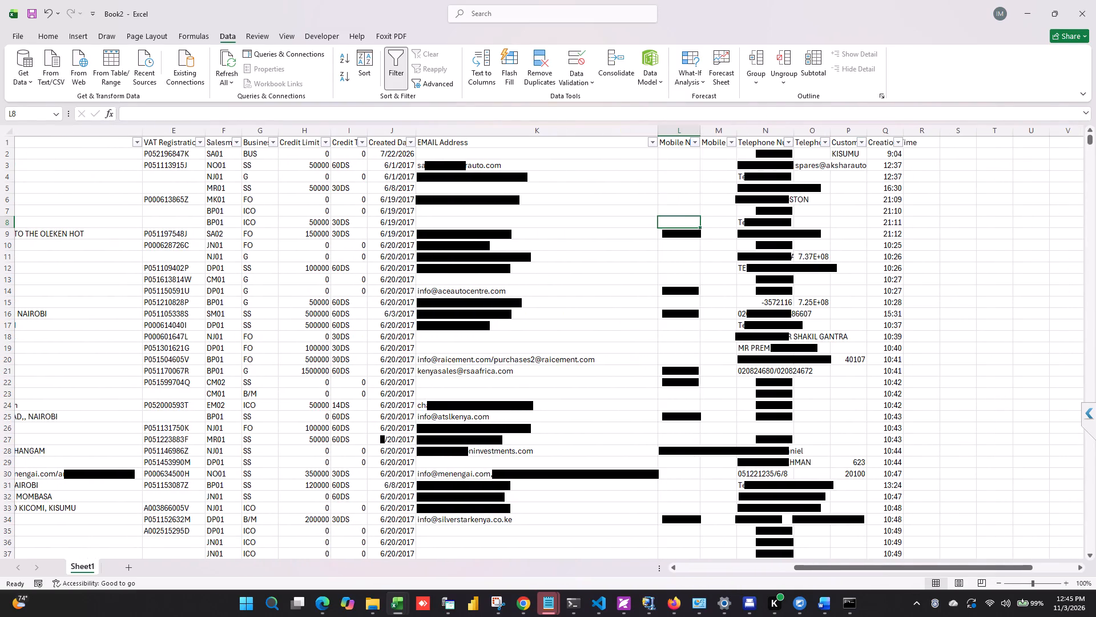
left_click_drag(702, 129, 712, 129)
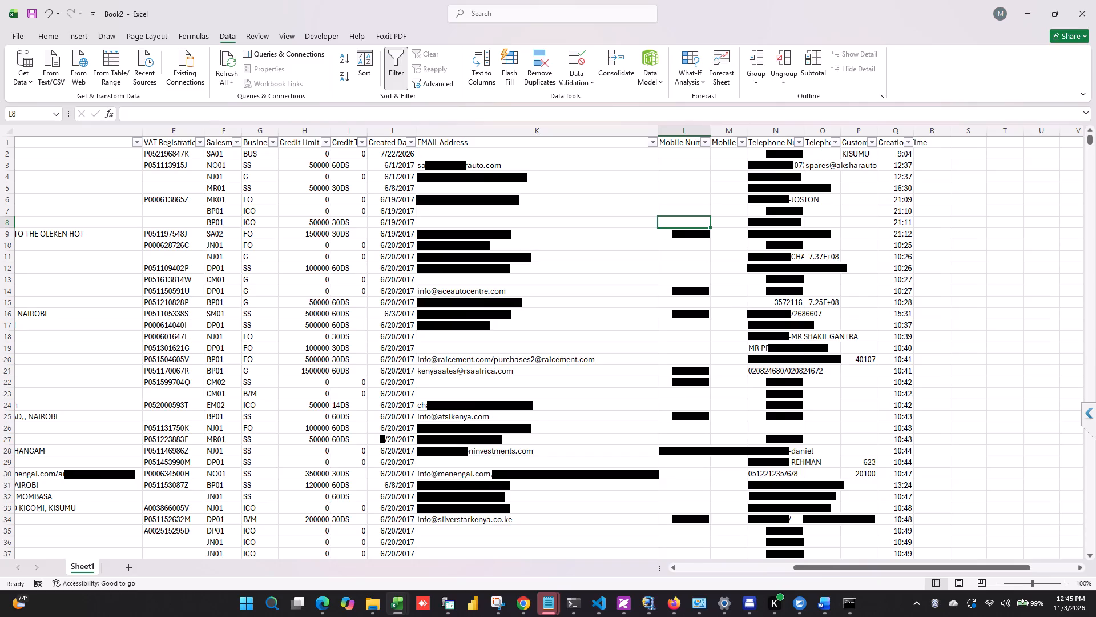
left_click_drag(800, 131, 811, 134)
left_click_drag(811, 134, 834, 134)
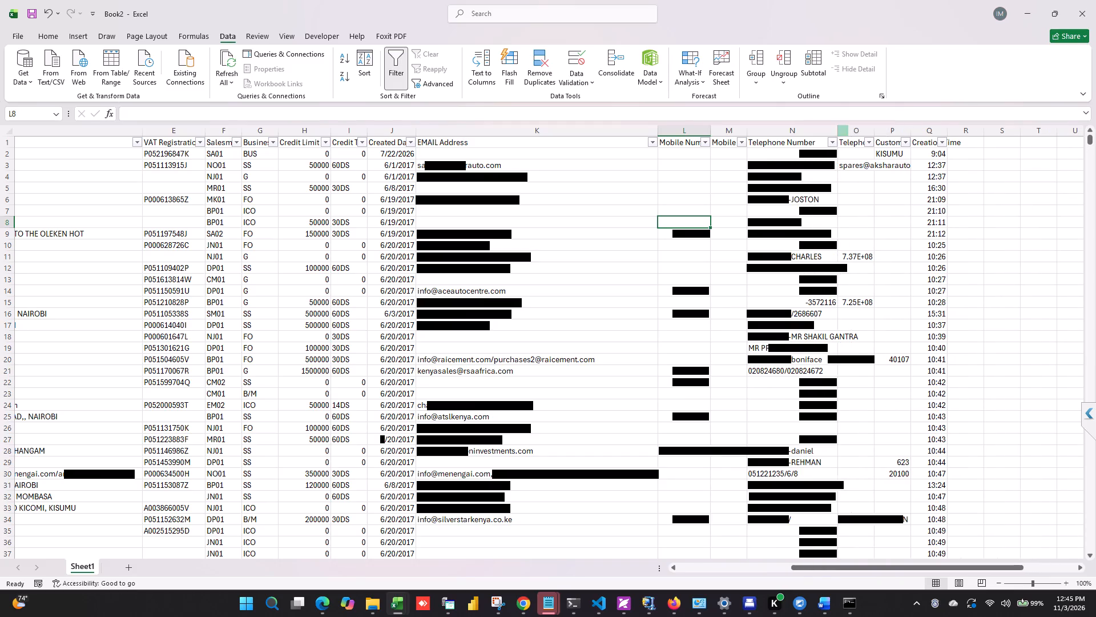
left_click_drag(840, 132, 864, 135)
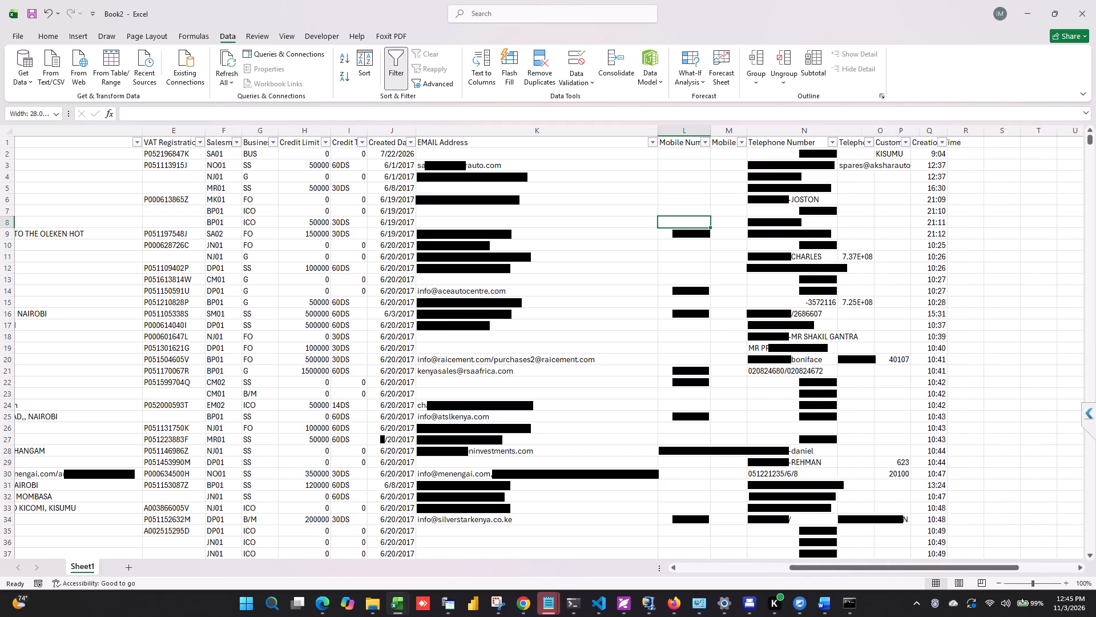
Make the header row bold from Account Code in A1 through to the last column, Creation Time.
left_click_drag(811, 566, 249, 461)
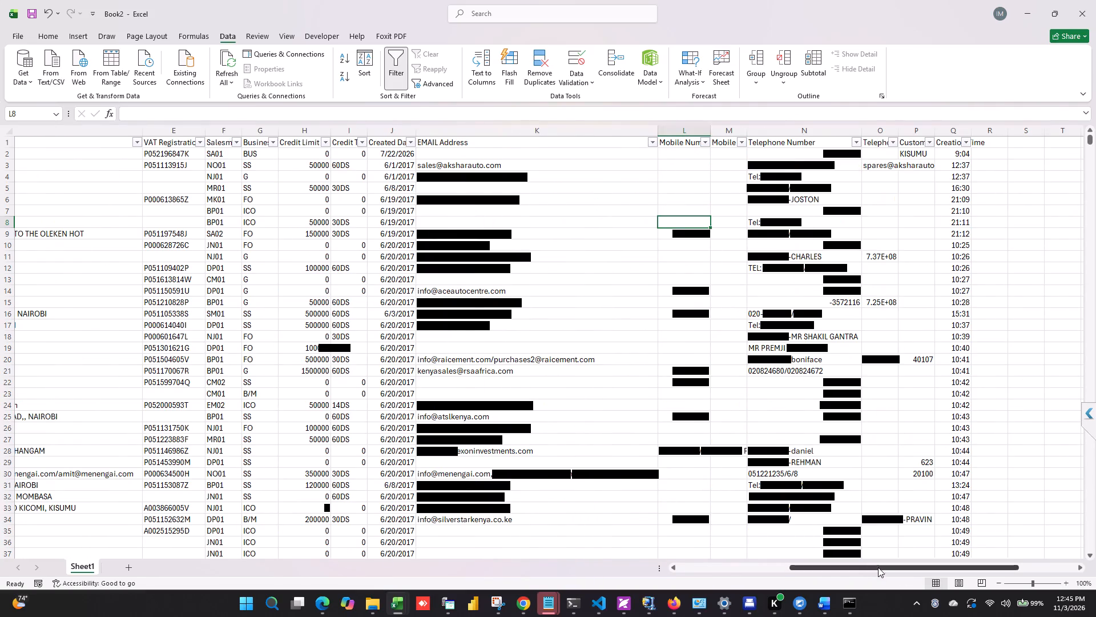
left_click_drag(873, 568, 118, 558)
left_click(29, 142)
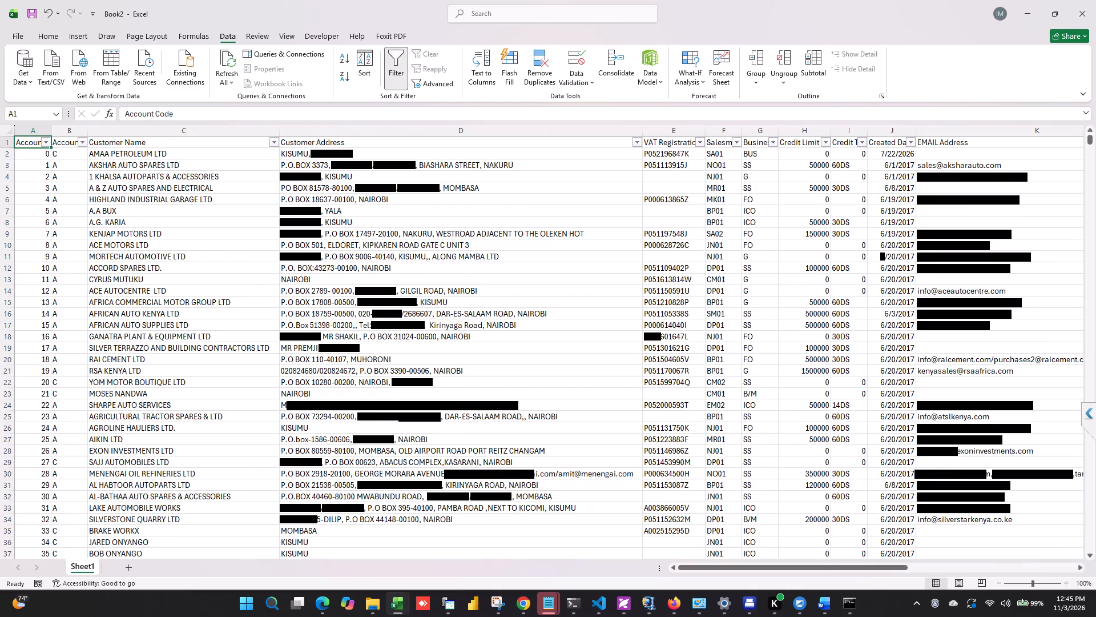
key("ctrl+shift+Right")
key("ctrl+b")
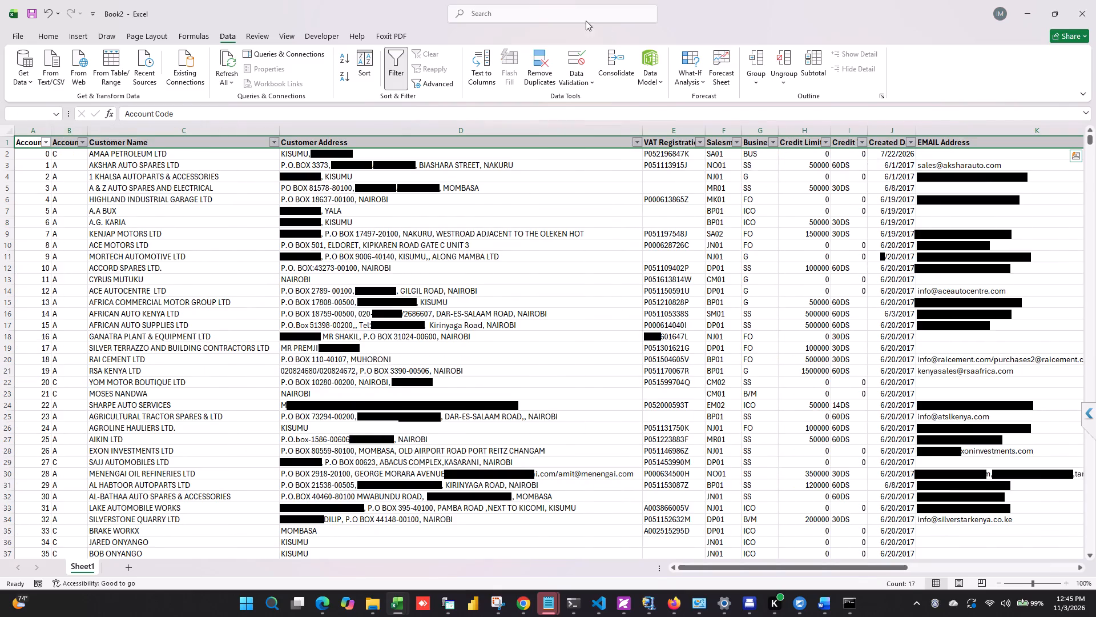
left_click_drag(706, 155, 718, 155)
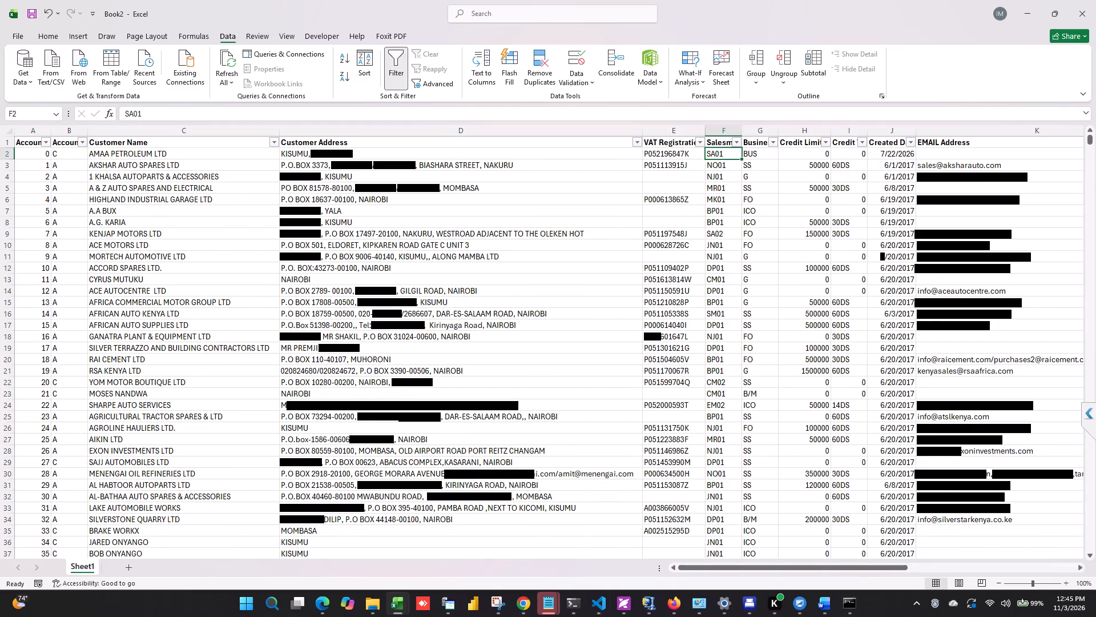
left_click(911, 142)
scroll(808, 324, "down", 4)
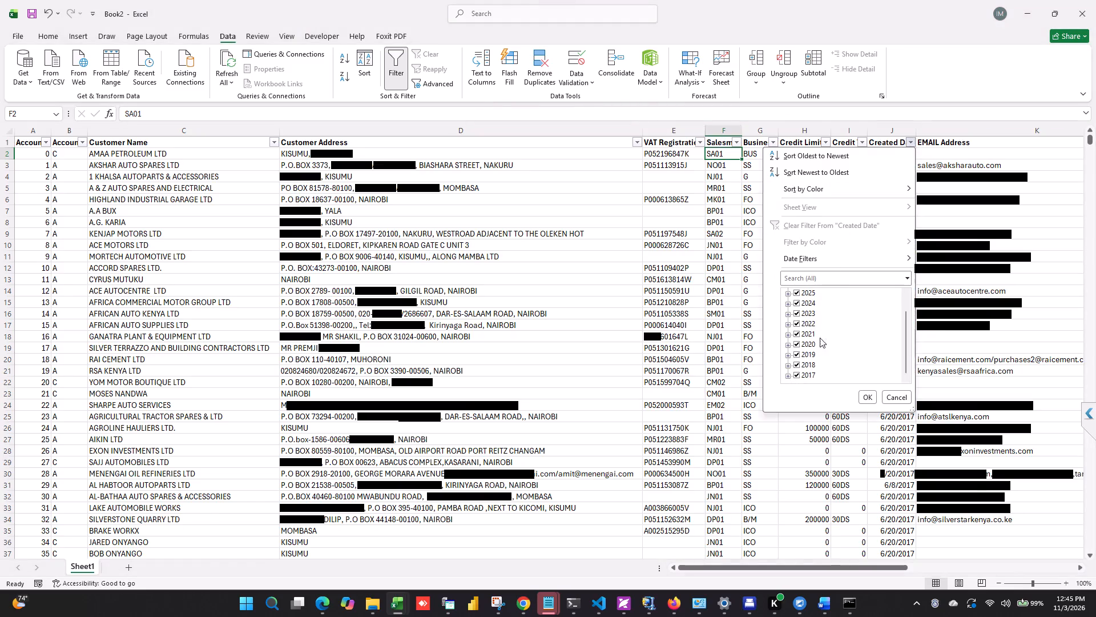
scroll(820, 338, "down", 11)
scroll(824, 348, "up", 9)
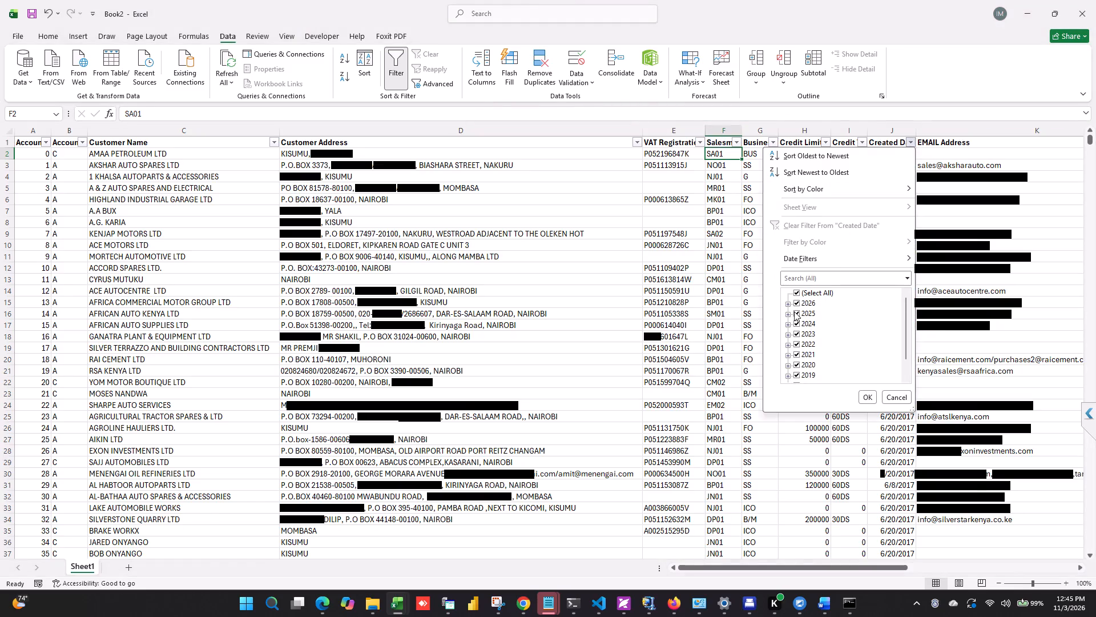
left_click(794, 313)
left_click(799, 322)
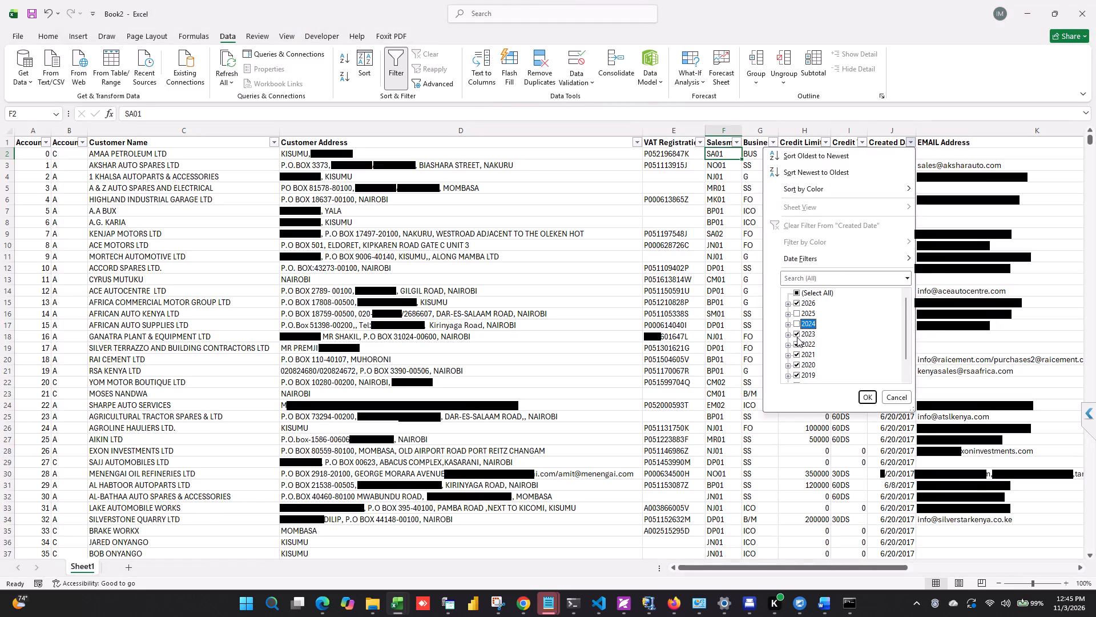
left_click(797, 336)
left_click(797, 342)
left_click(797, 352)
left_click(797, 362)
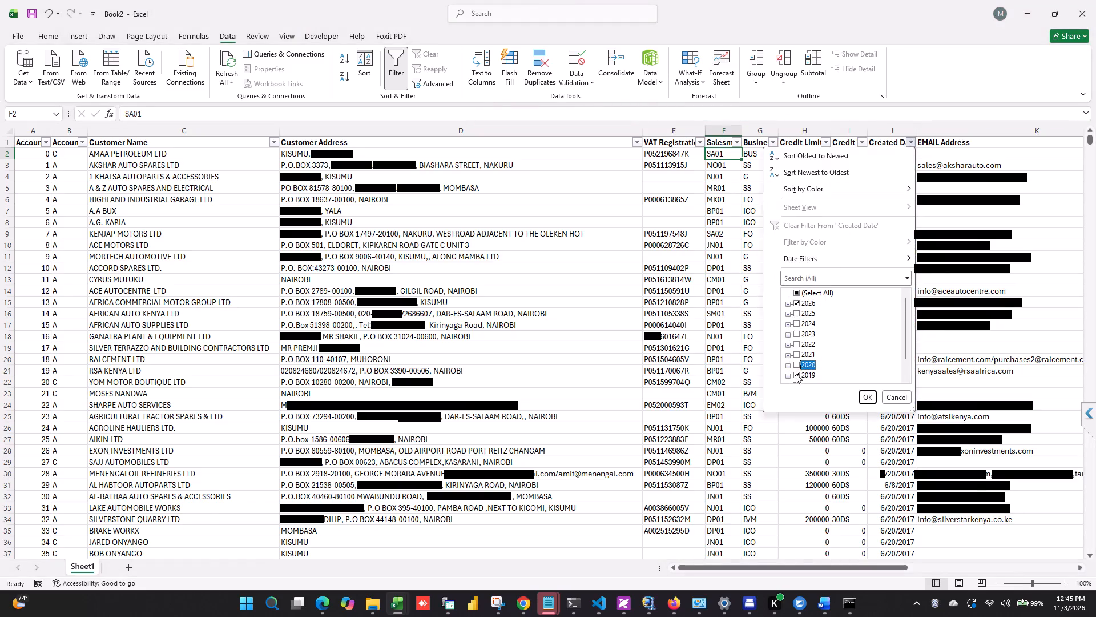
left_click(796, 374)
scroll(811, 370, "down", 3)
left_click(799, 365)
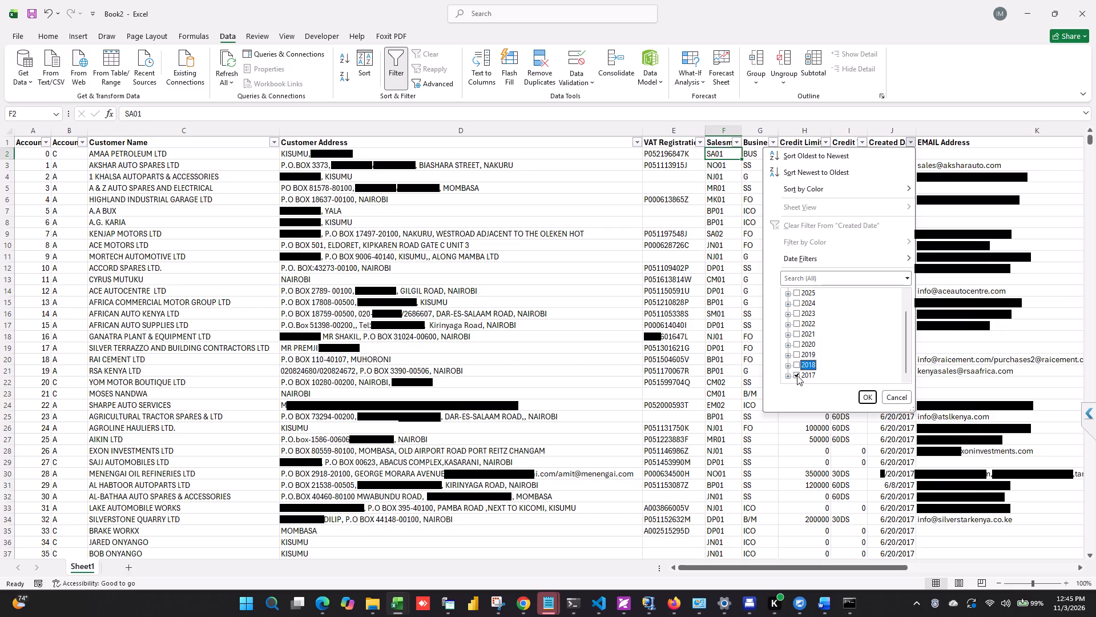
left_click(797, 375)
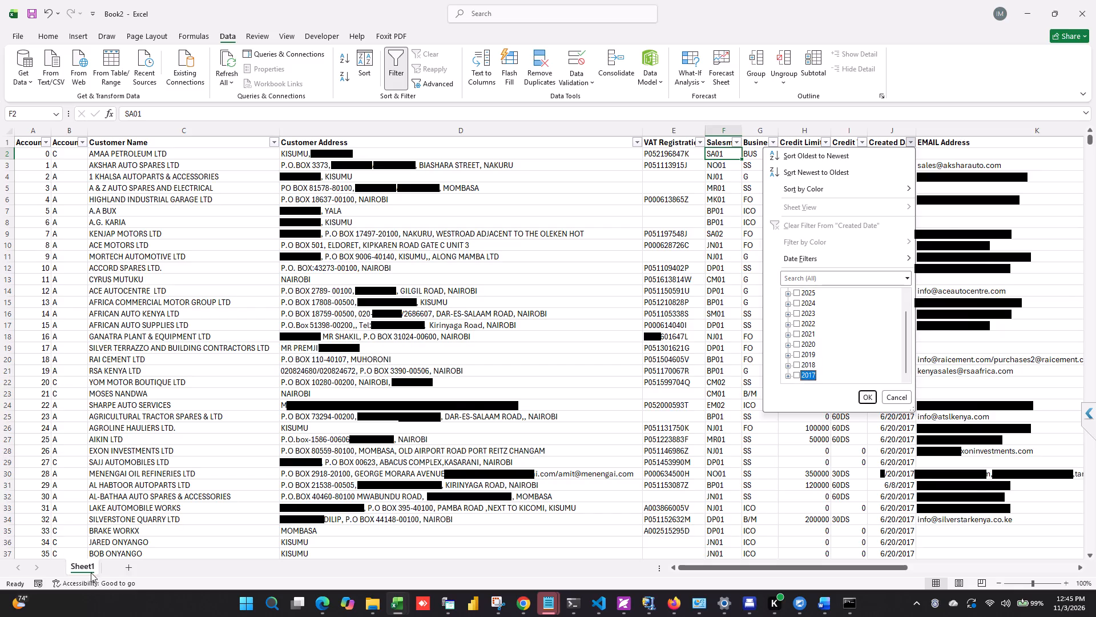
Rename Sheet1 as Master Customer List.
right_click(85, 571)
left_click(129, 439)
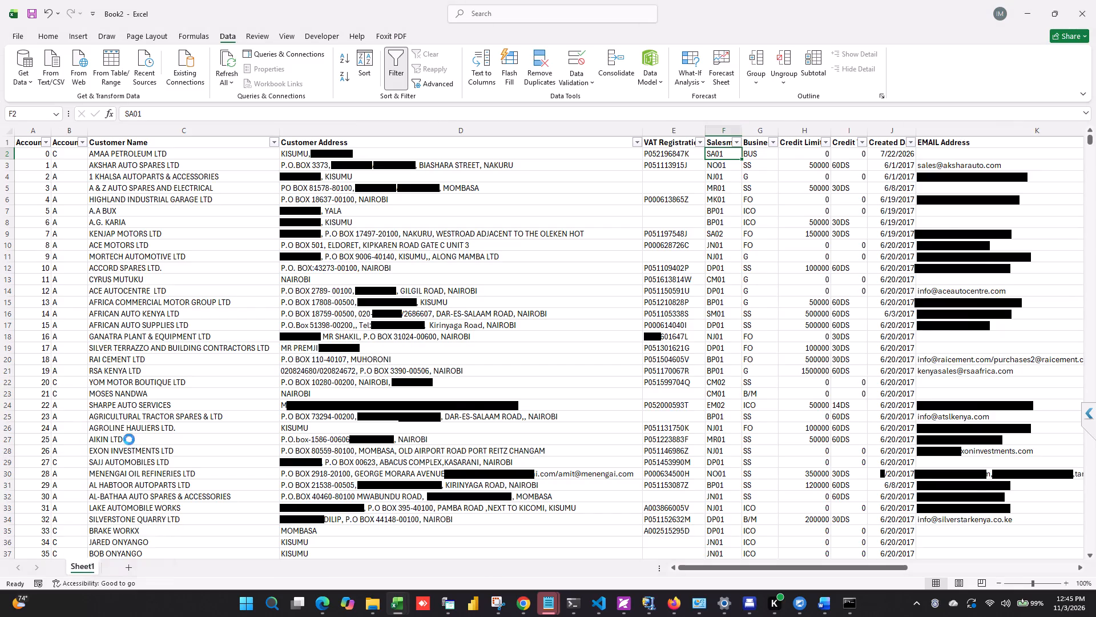
key("BackSpace")
type("MAster")
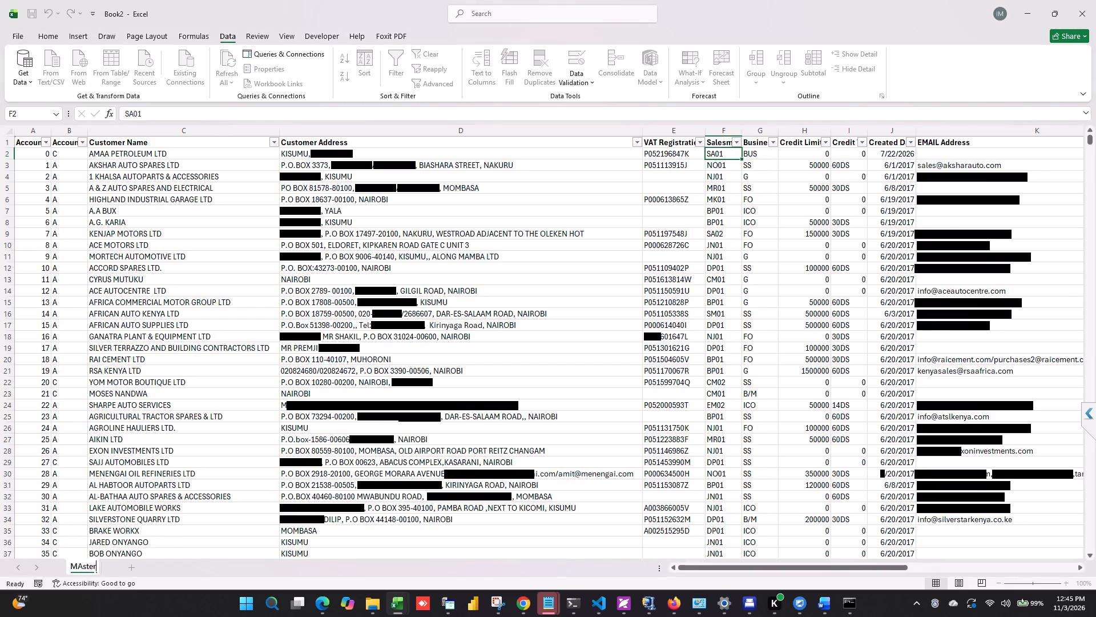
key("space")
key("BackSpace")
key("BackSpace")
key("BackSpace")
key("BackSpace")
key("BackSpace")
key("BackSpace")
type("aster Customer")
key("space")
type("List")
key("Return")
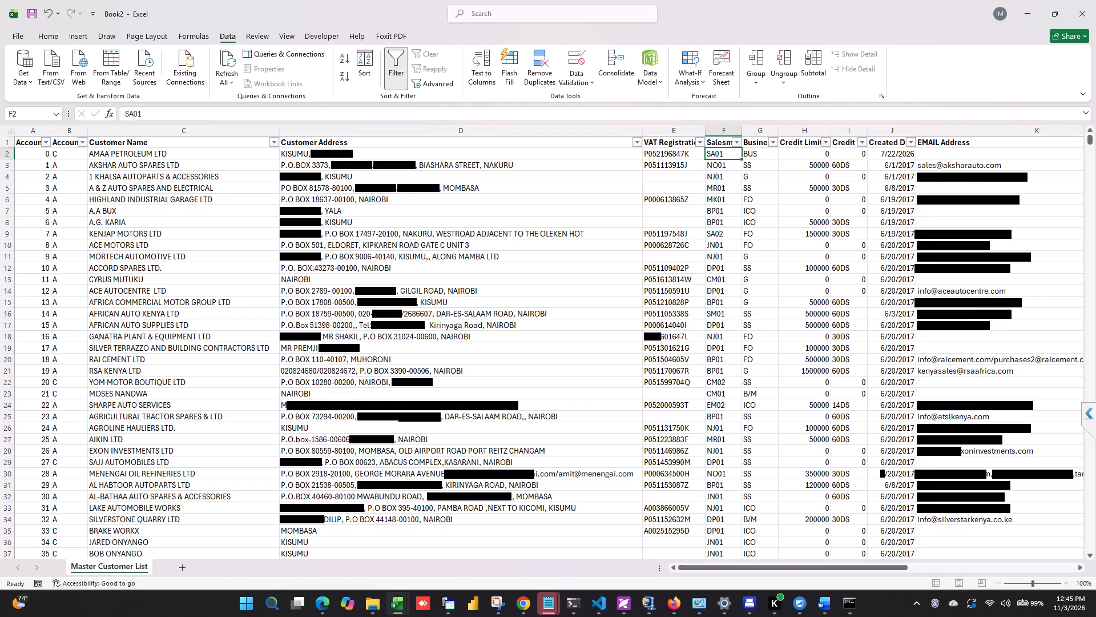
Add a new worksheet and name it 2026 Customers.
left_click(182, 567)
double_click(163, 564)
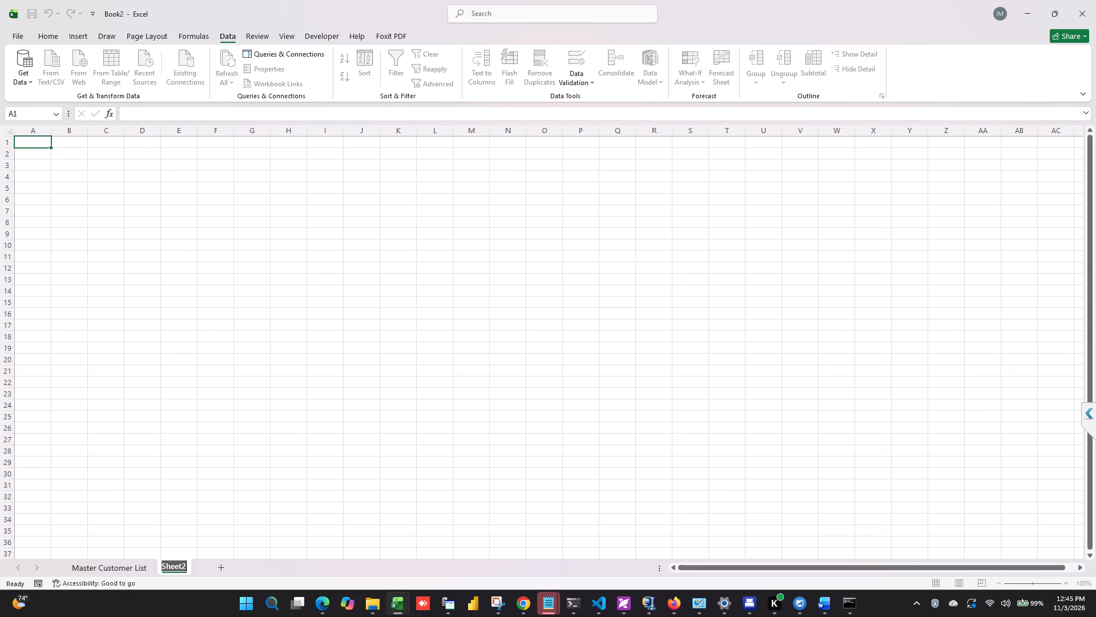
key("BackSpace")
type("2026")
key("space")
type("Customers")
key("Return")
Rename the 2026 Customers sheet as 2026 Created Customers.
left_click(127, 569)
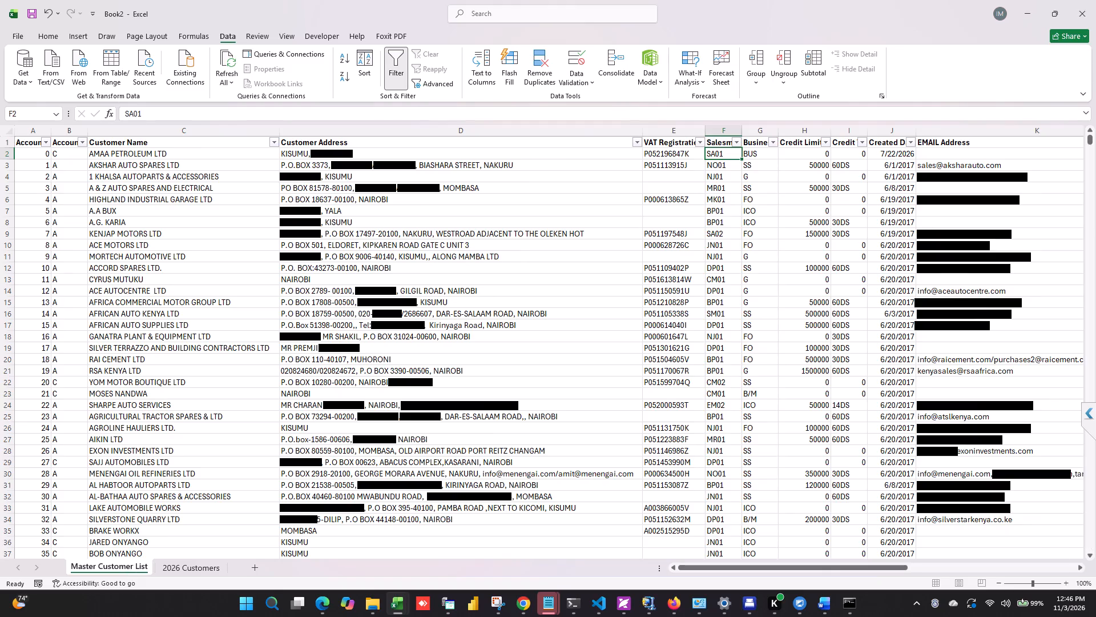
left_click(910, 145)
left_click(184, 563)
right_click(184, 563)
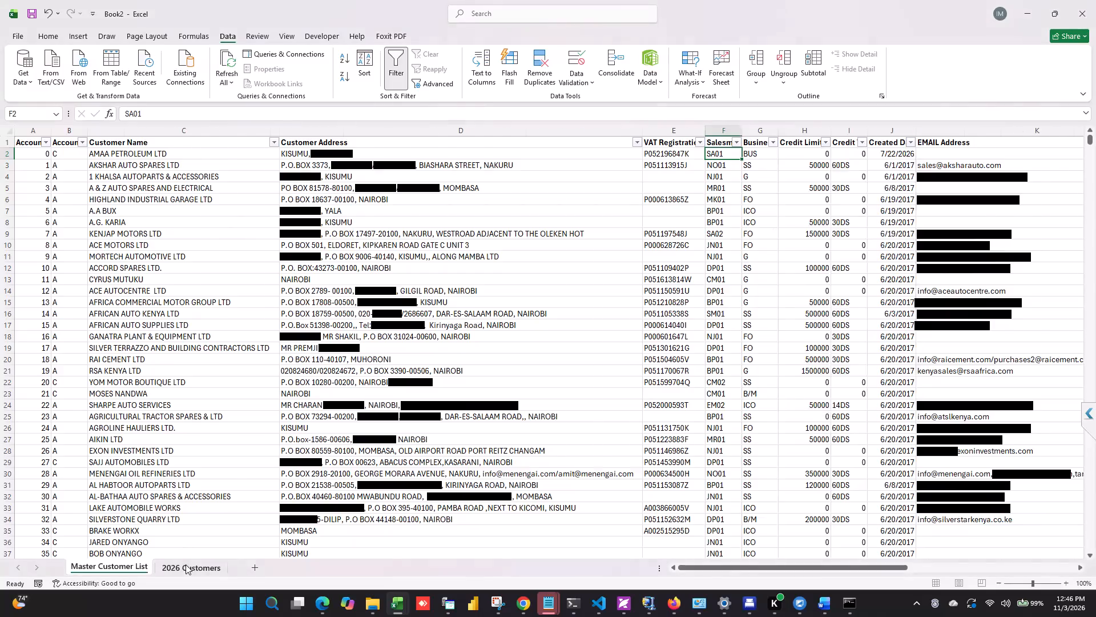
left_click(224, 440)
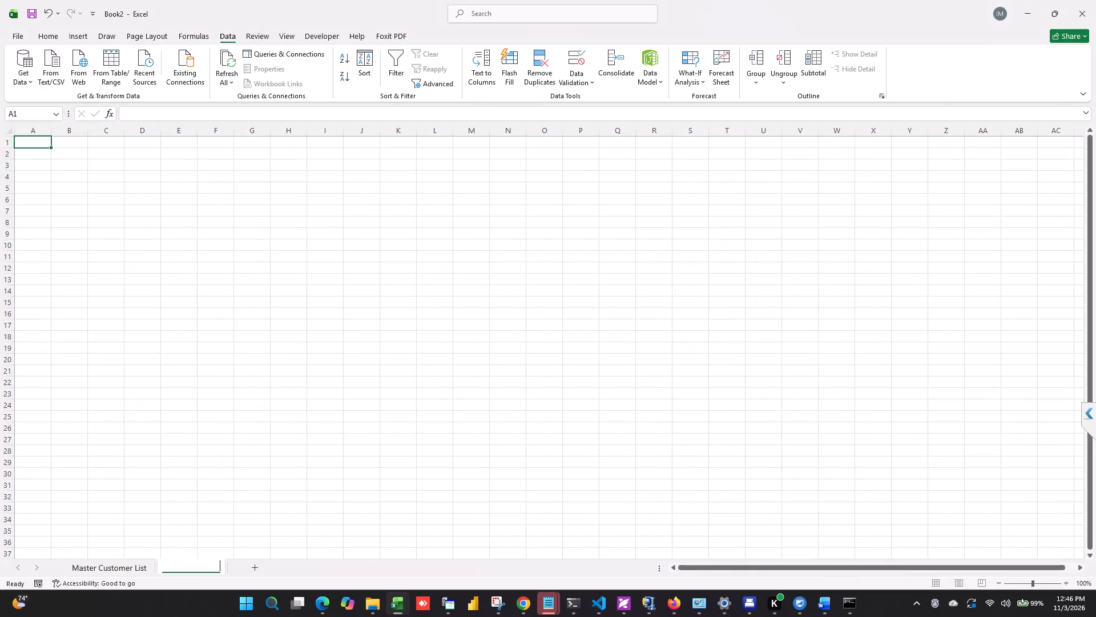
left_click(180, 566)
key("space")
type("Created")
key("Return")
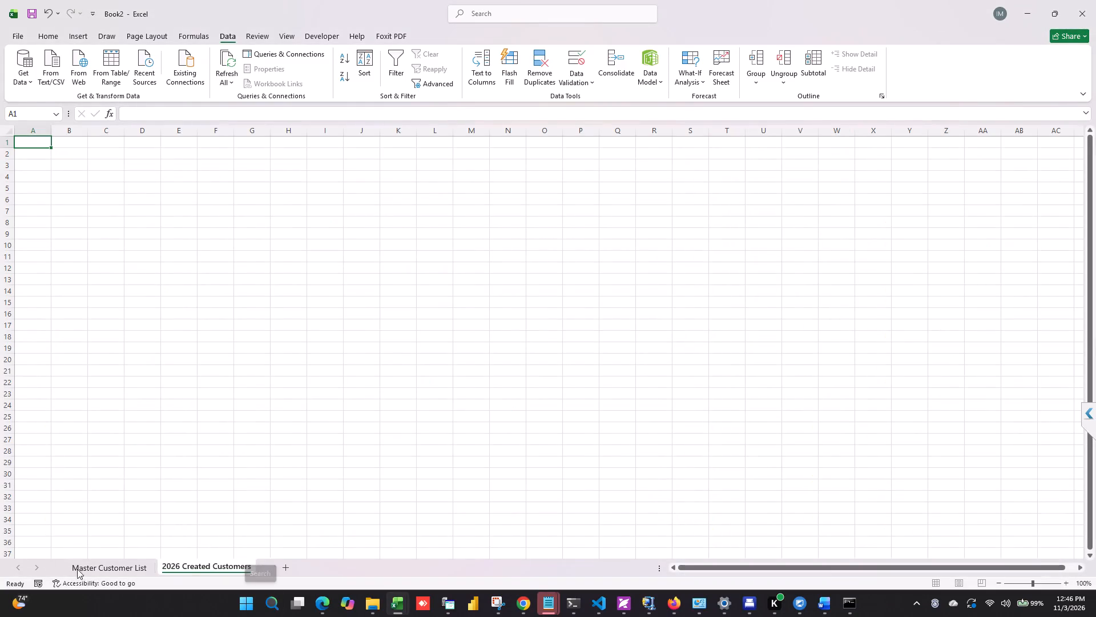
Filter the Created Date column of the Master Customer List sheet to show only 2026.
left_click(95, 572)
left_click(239, 571)
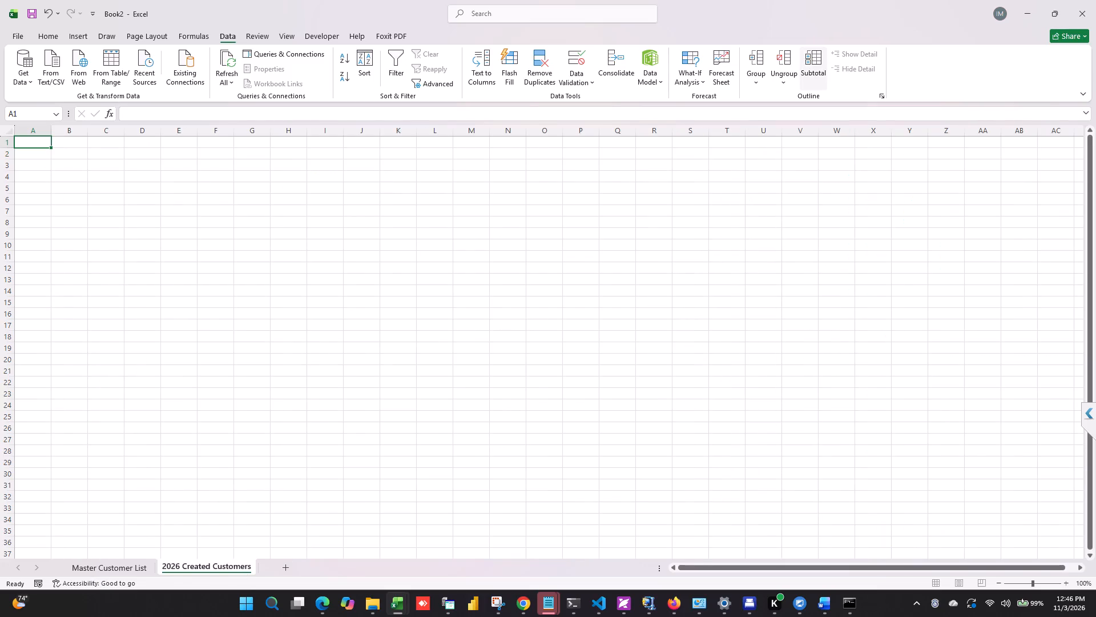
left_click(110, 571)
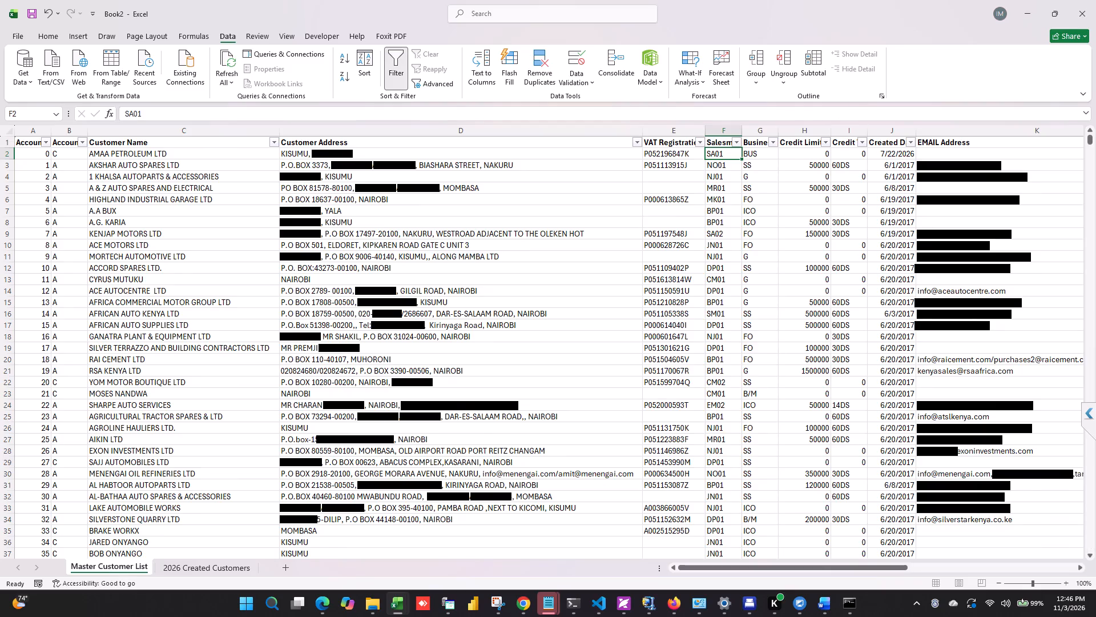
left_click(909, 143)
left_click(793, 310)
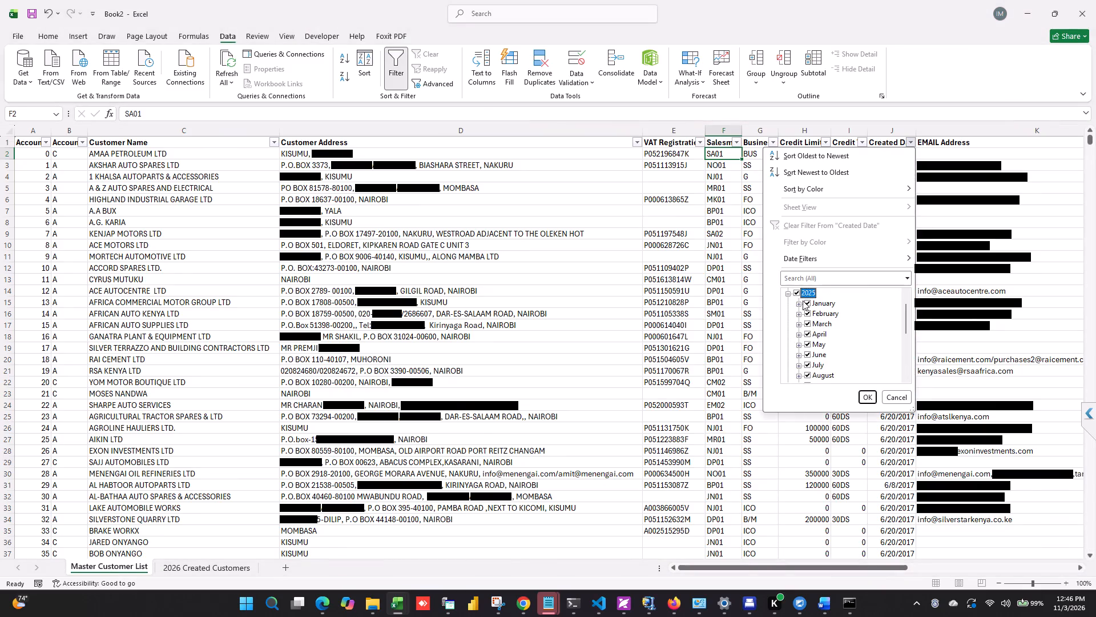
left_click(801, 290)
scroll(803, 355, "up", 4)
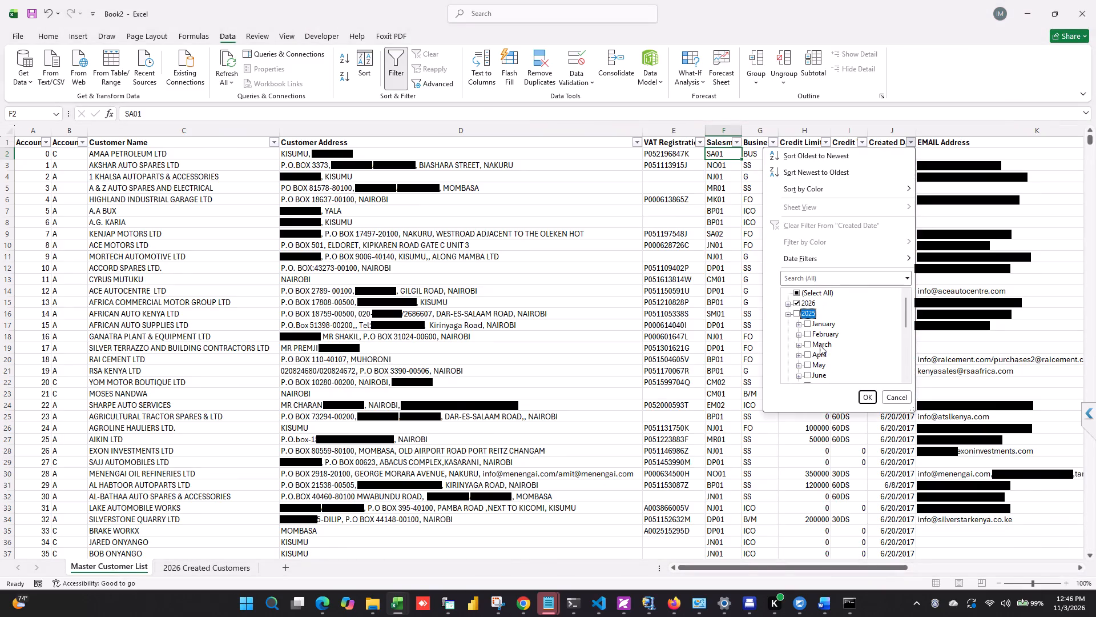
scroll(859, 390, "down", 15)
scroll(847, 366, "up", 7)
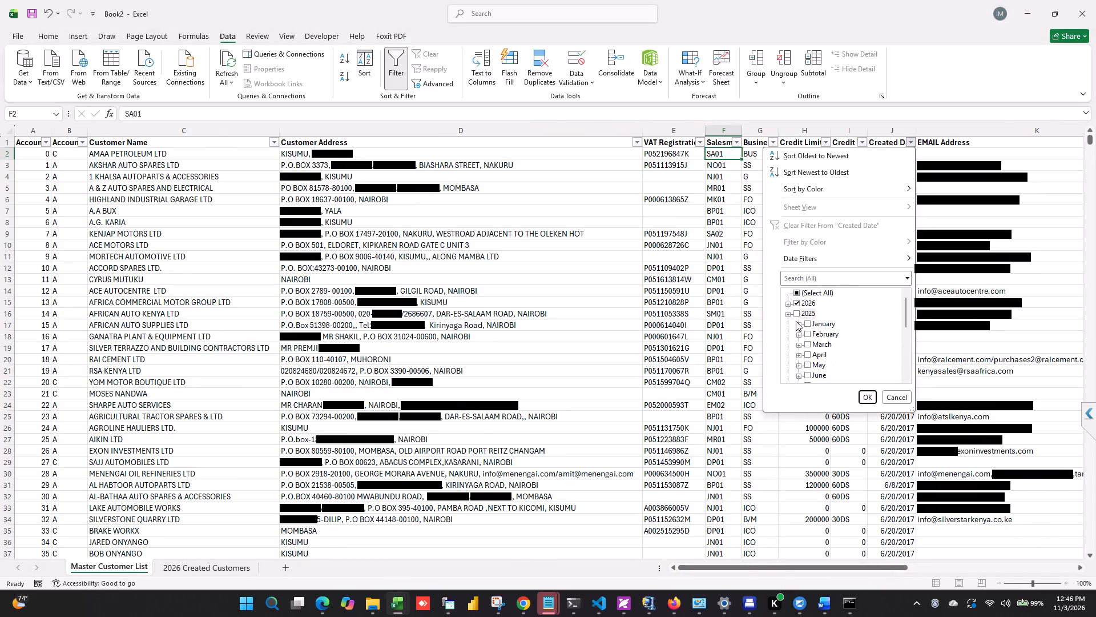
left_click(787, 314)
left_click(811, 293)
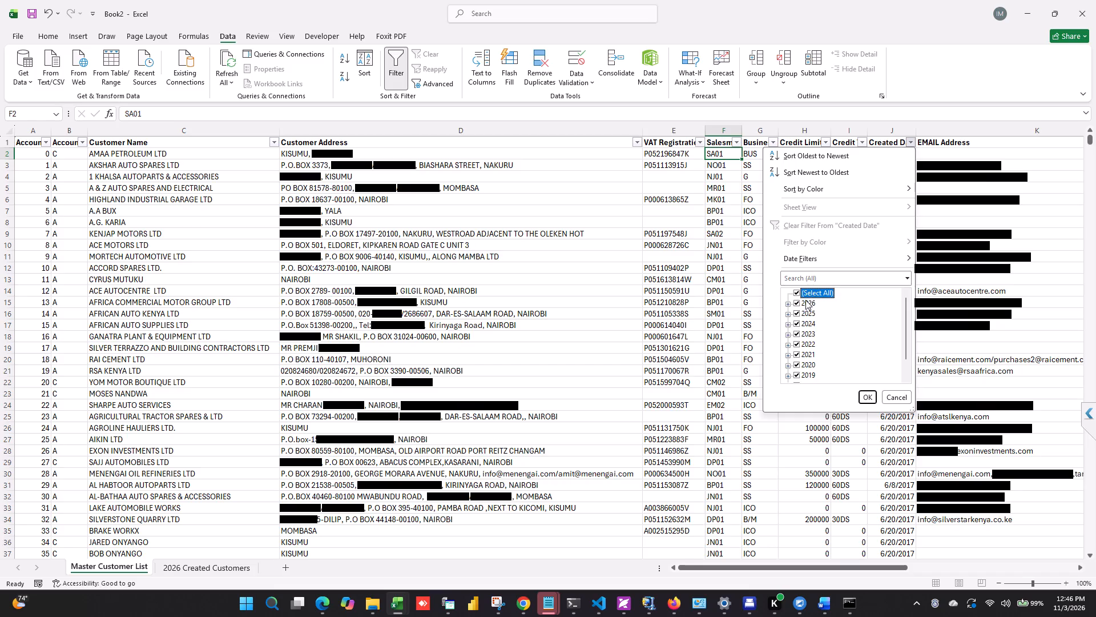
left_click(805, 293)
left_click(796, 306)
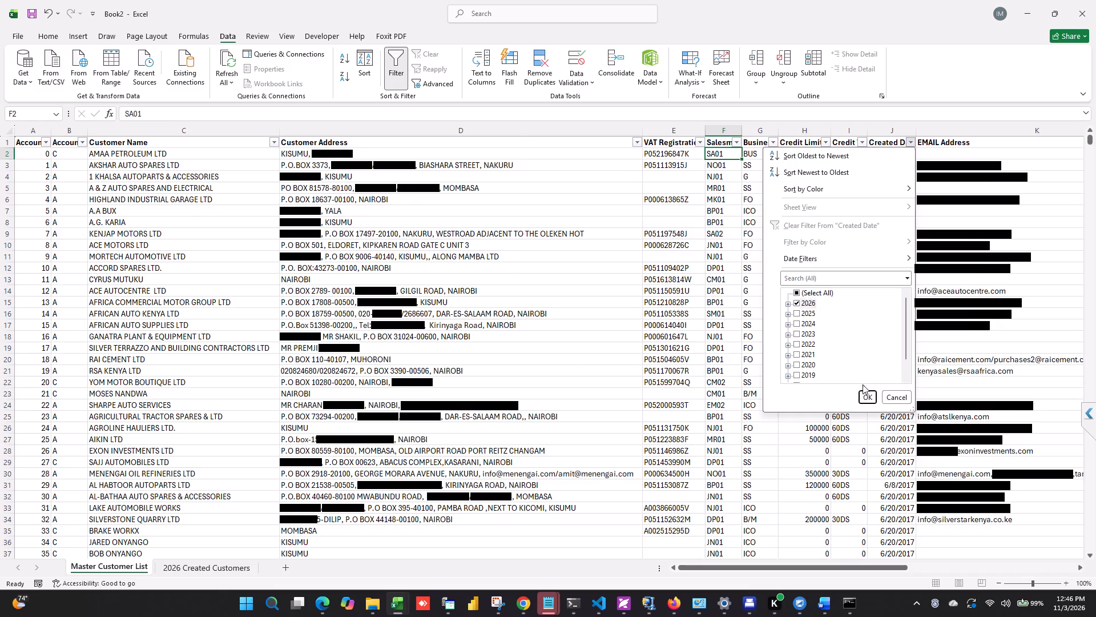
left_click(863, 398)
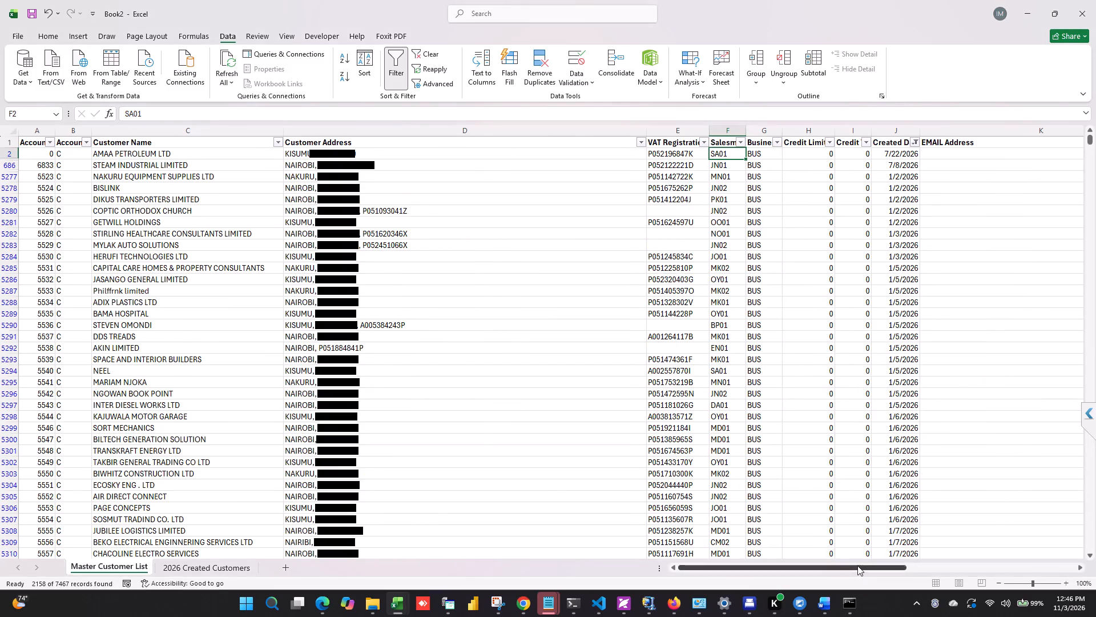
Copy the whole filtered customer list with its headers and paste it as values at A1 of the 2026 Created Customers sheet.
left_click_drag(857, 566, 517, 527)
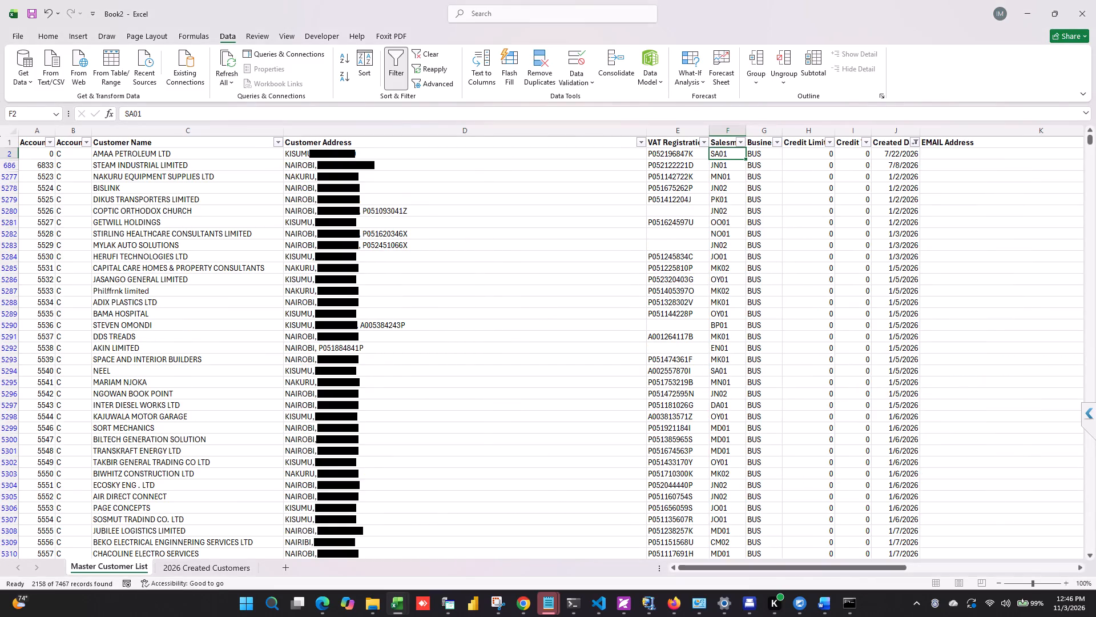
left_click_drag(722, 567, 600, 568)
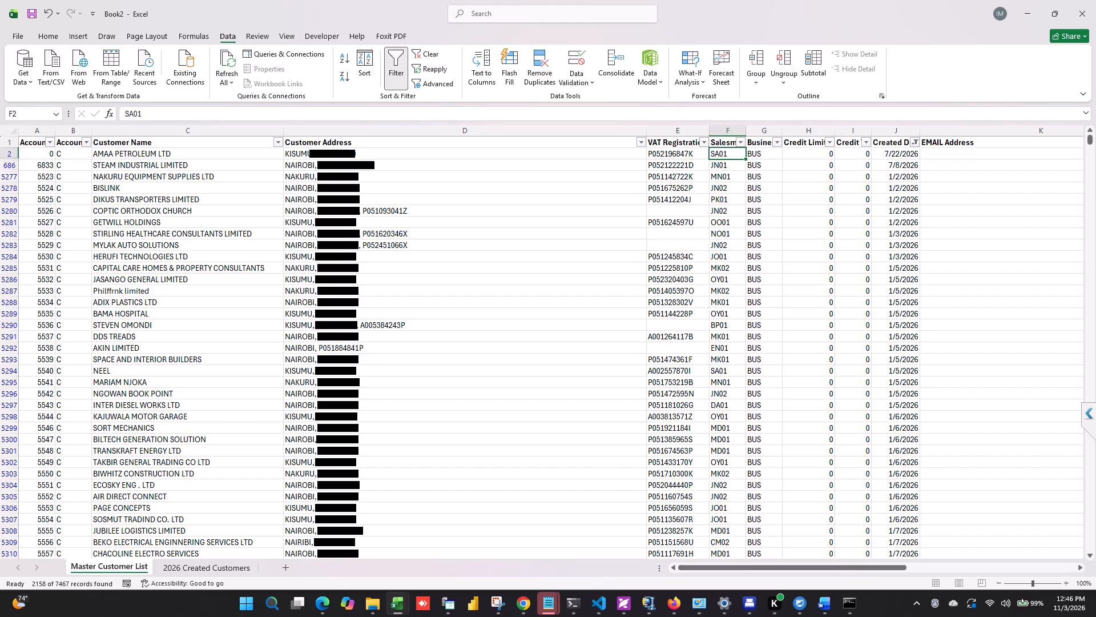
left_click(35, 141)
key("ctrl+a")
key("ctrl+c")
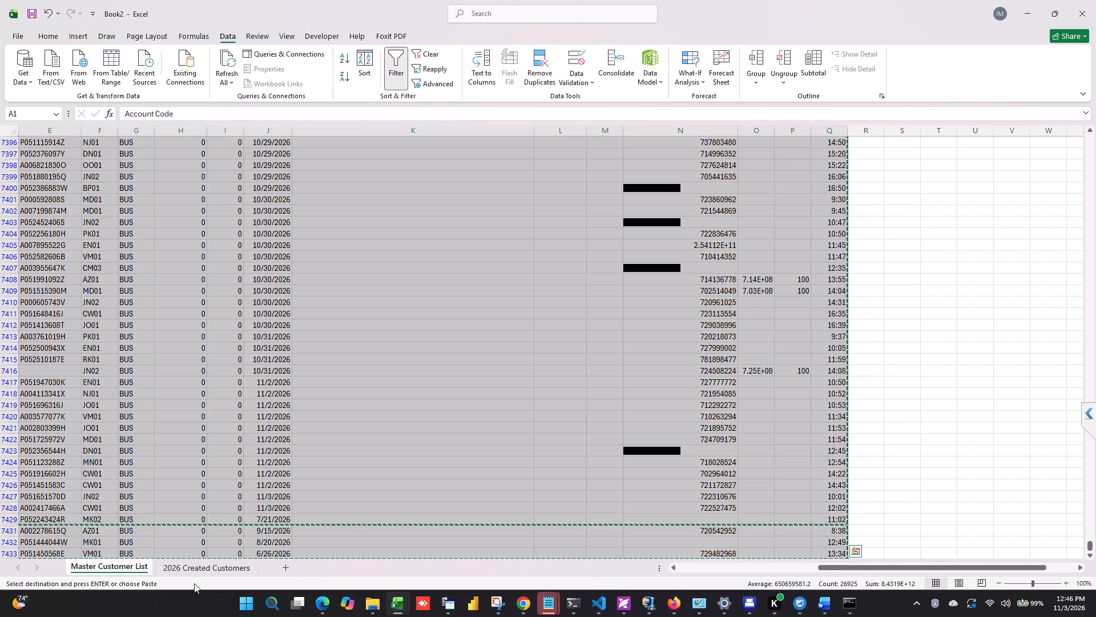
left_click(196, 570)
right_click(41, 142)
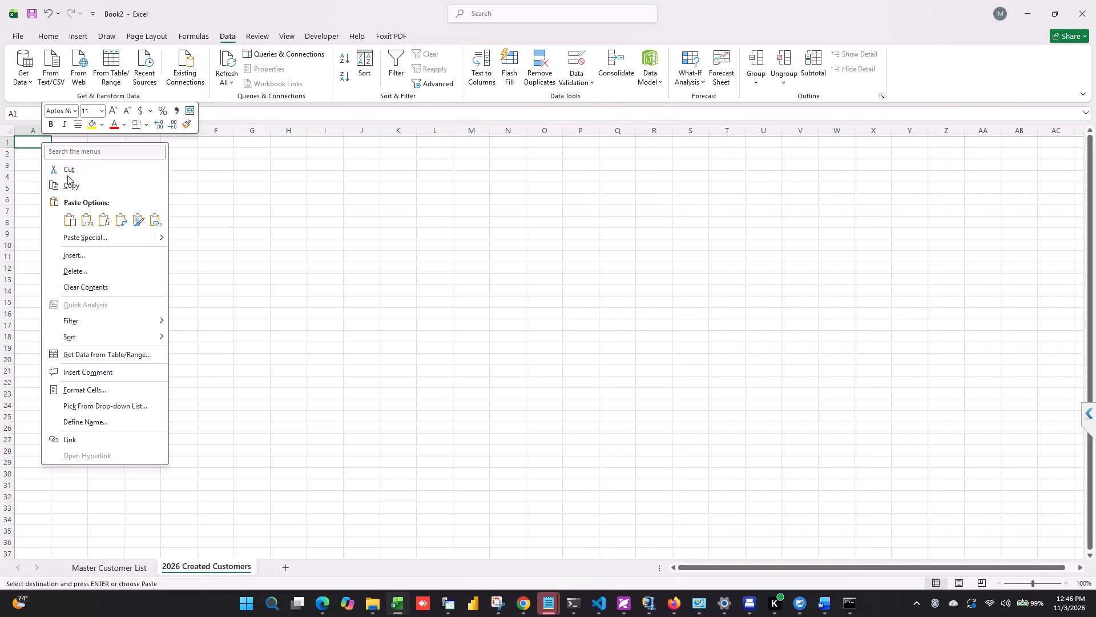
left_click(83, 213)
left_click(283, 270)
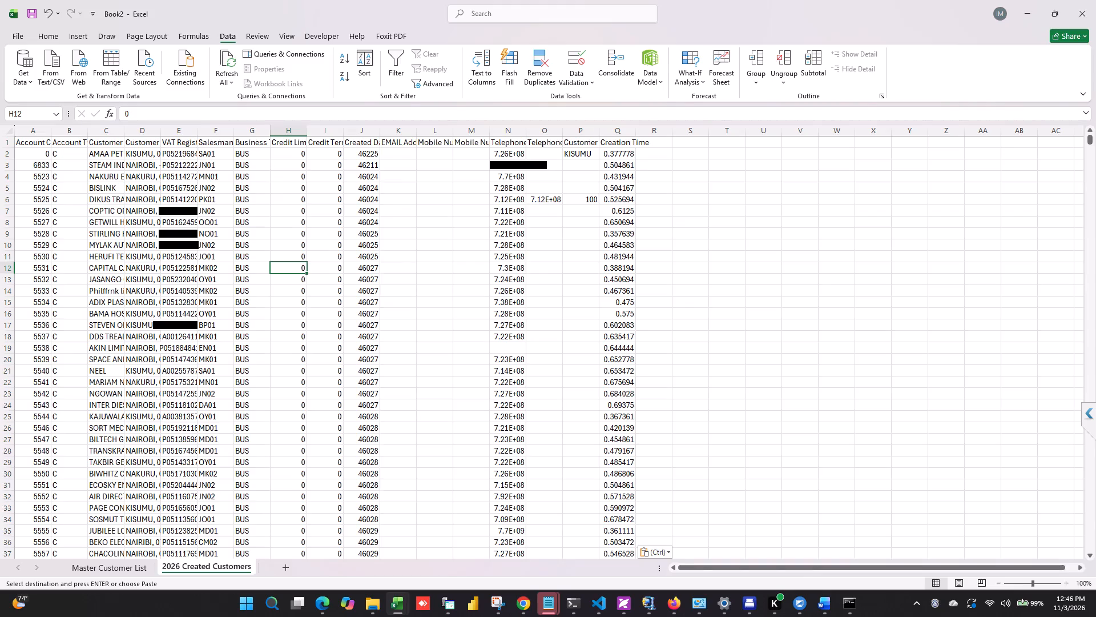
Format the Created Date column (J) of the 2026 Created Customers sheet as dates of type 14-Mar-12.
left_click(368, 131)
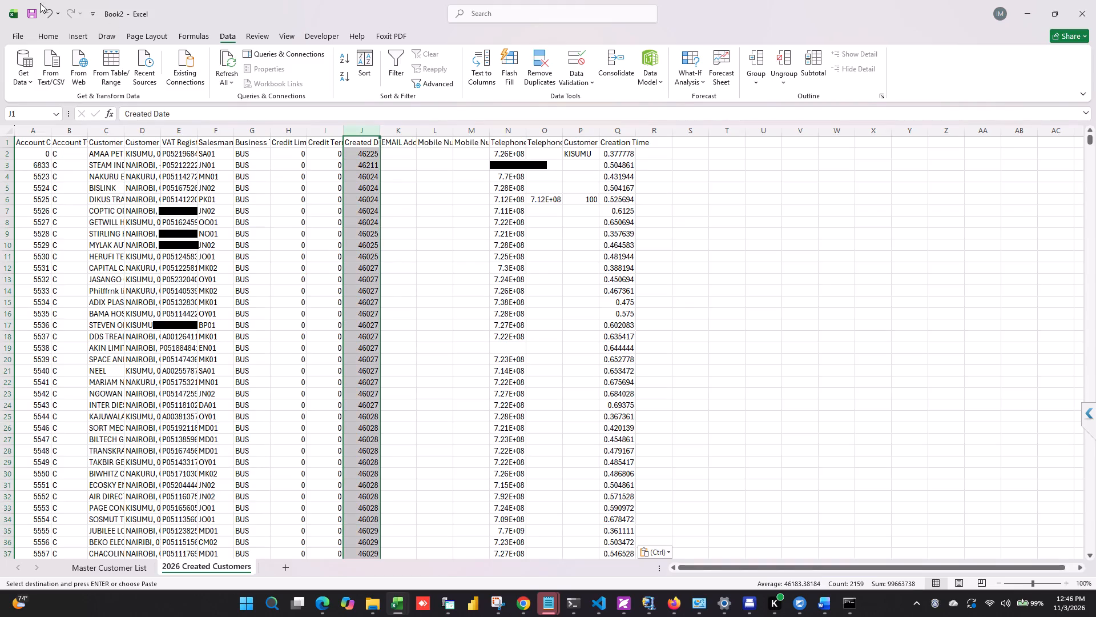
left_click(49, 33)
left_click(495, 97)
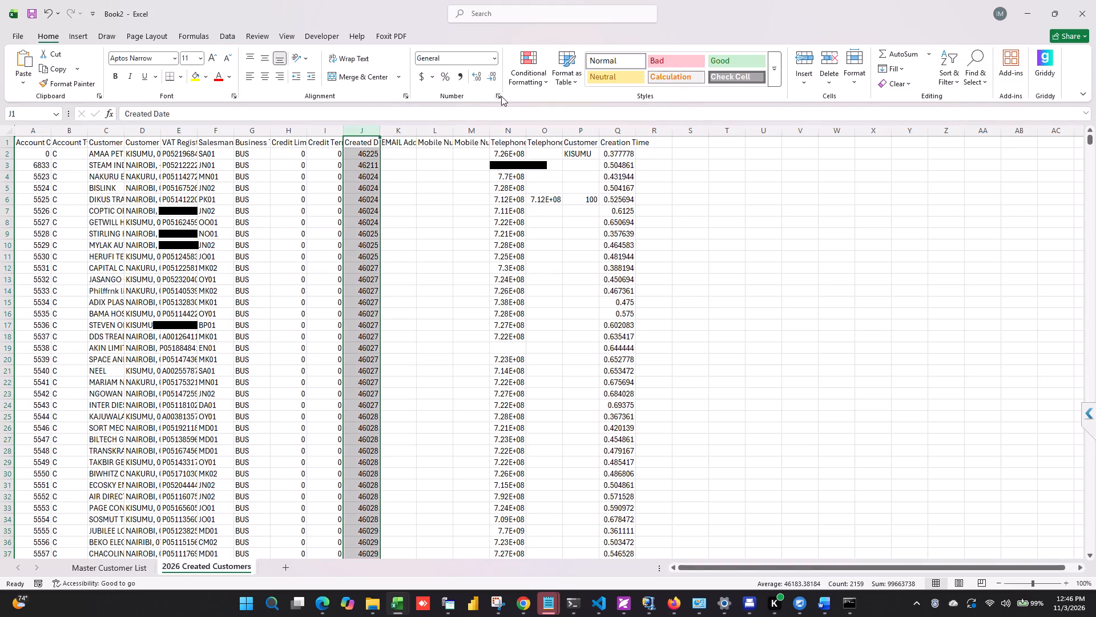
left_click(229, 241)
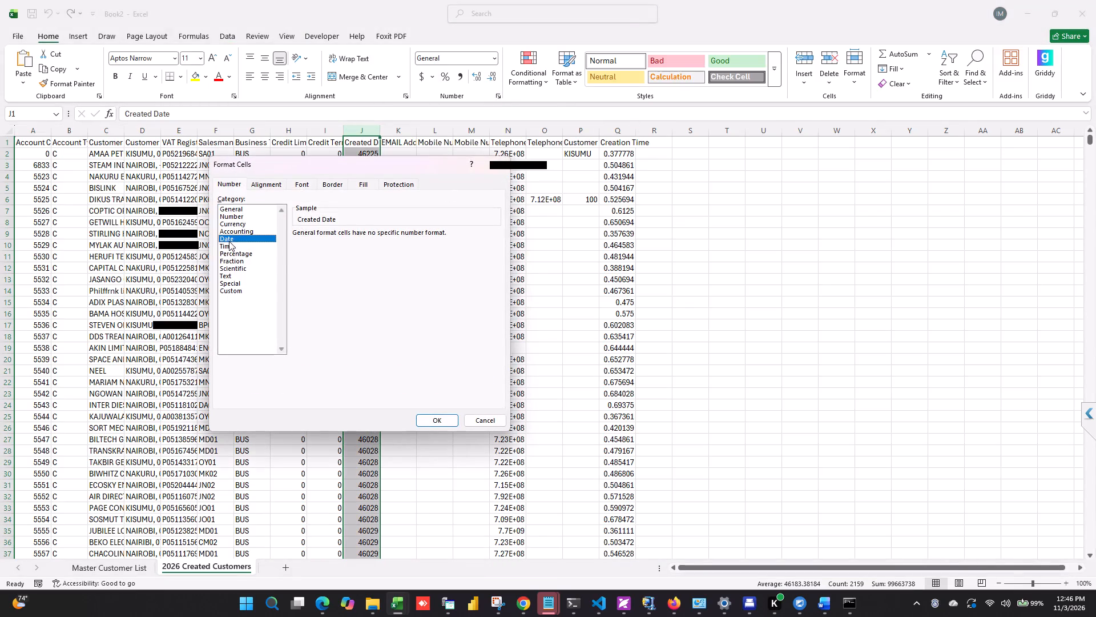
left_click(375, 278)
scroll(364, 281, "down", 1)
left_click(315, 271)
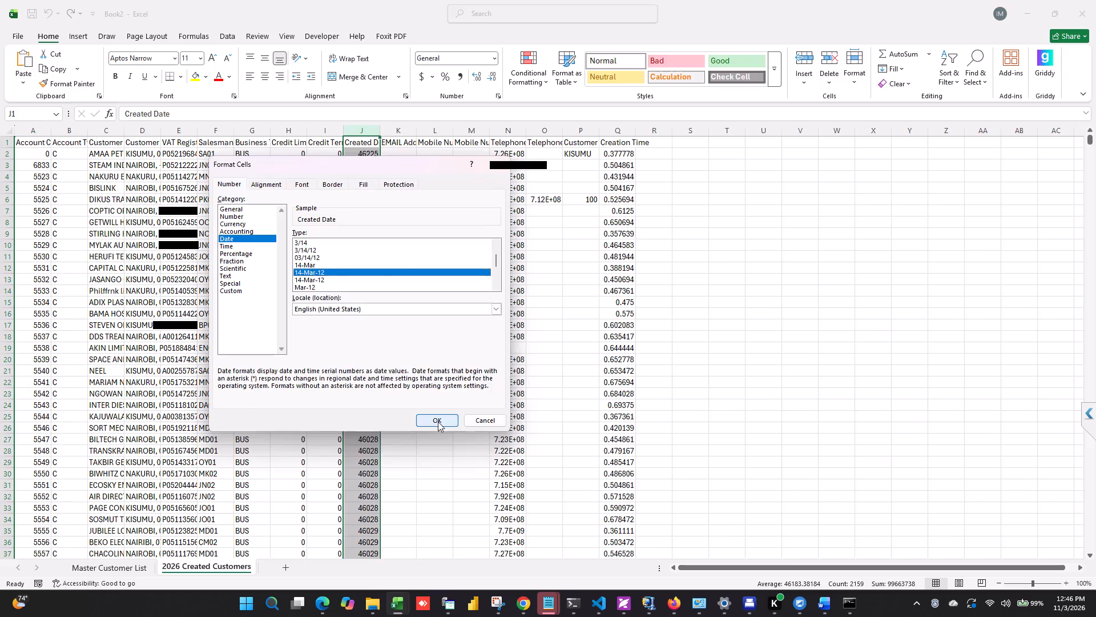
left_click(438, 422)
left_click(765, 354)
Turn on filtering for the header row of the 2026 Created Customers sheet.
scroll(336, 299, "up", 7)
left_click(369, 143)
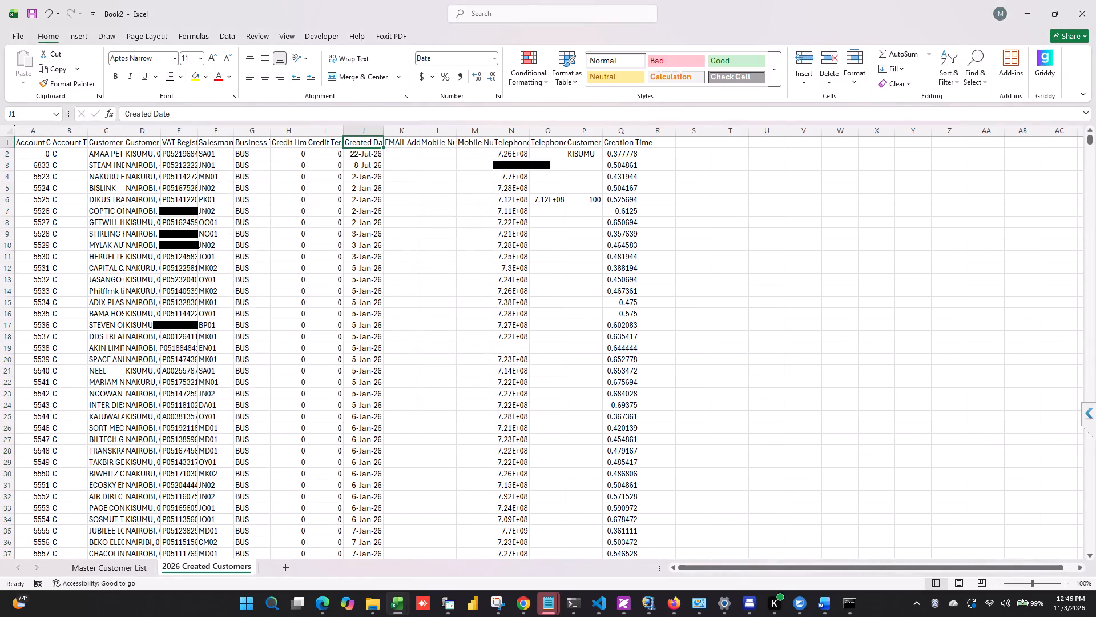
left_click(234, 39)
left_click(393, 56)
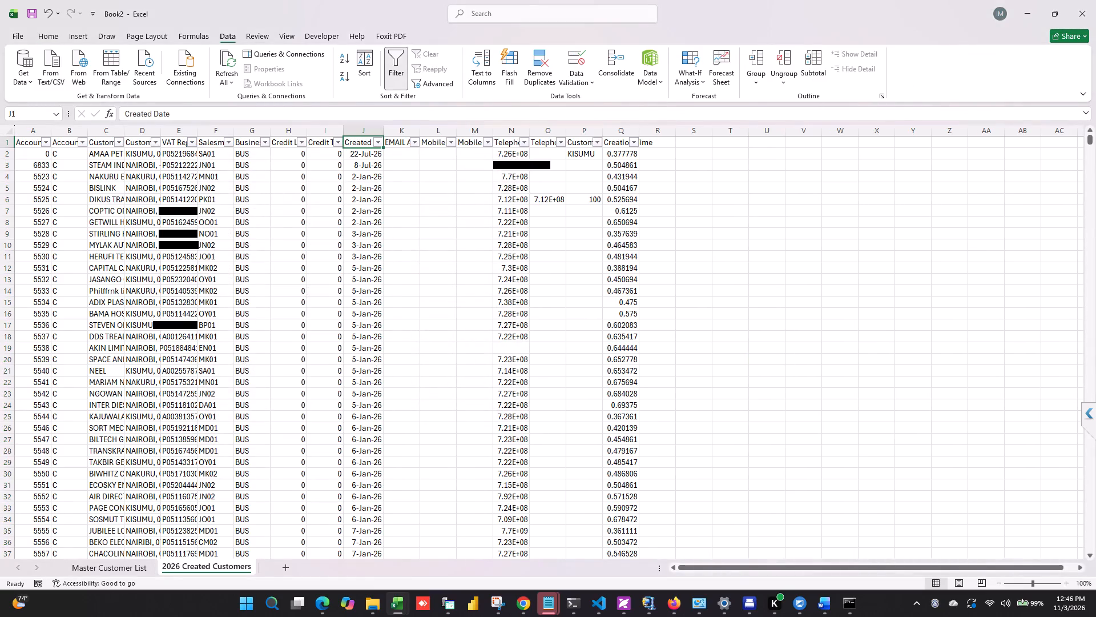
Sort the 2026 Created Customers sheet by Created Date from oldest to newest.
left_click(378, 142)
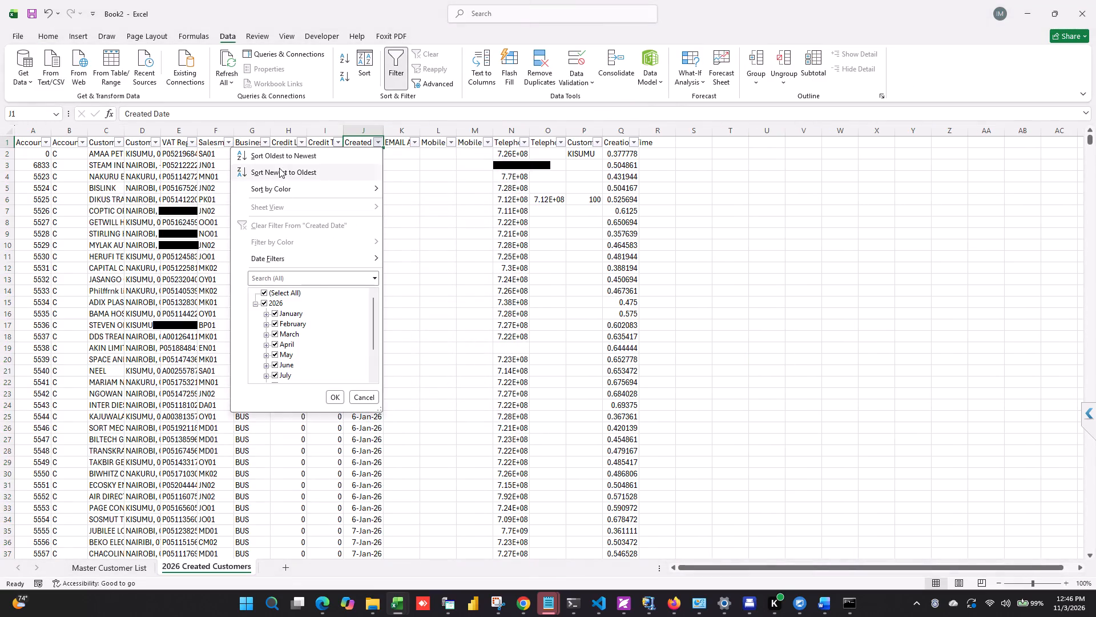
left_click(292, 154)
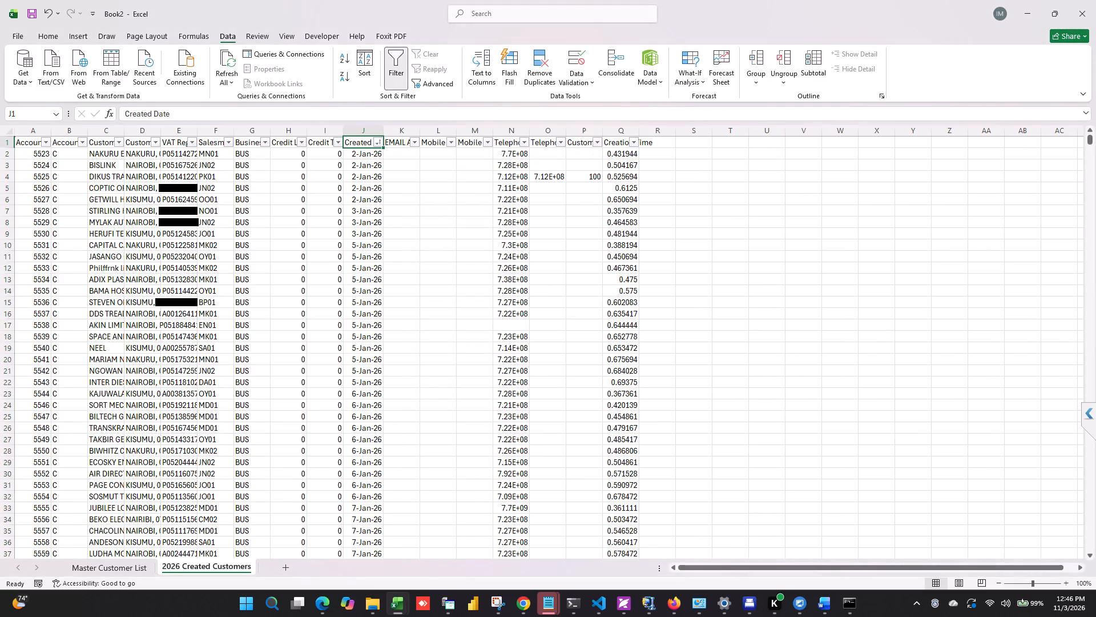
Widen the two Telephone Number columns (N and O) so the phone numbers display in full.
left_click_drag(527, 128, 544, 133)
left_click_drag(582, 130, 590, 130)
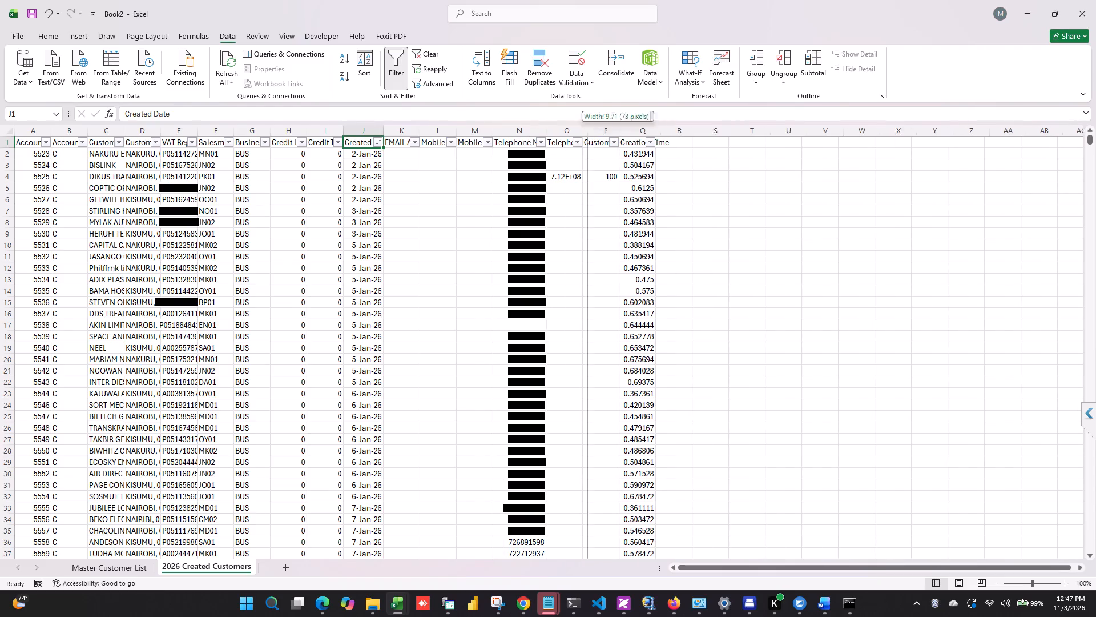
left_click_drag(590, 130, 595, 131)
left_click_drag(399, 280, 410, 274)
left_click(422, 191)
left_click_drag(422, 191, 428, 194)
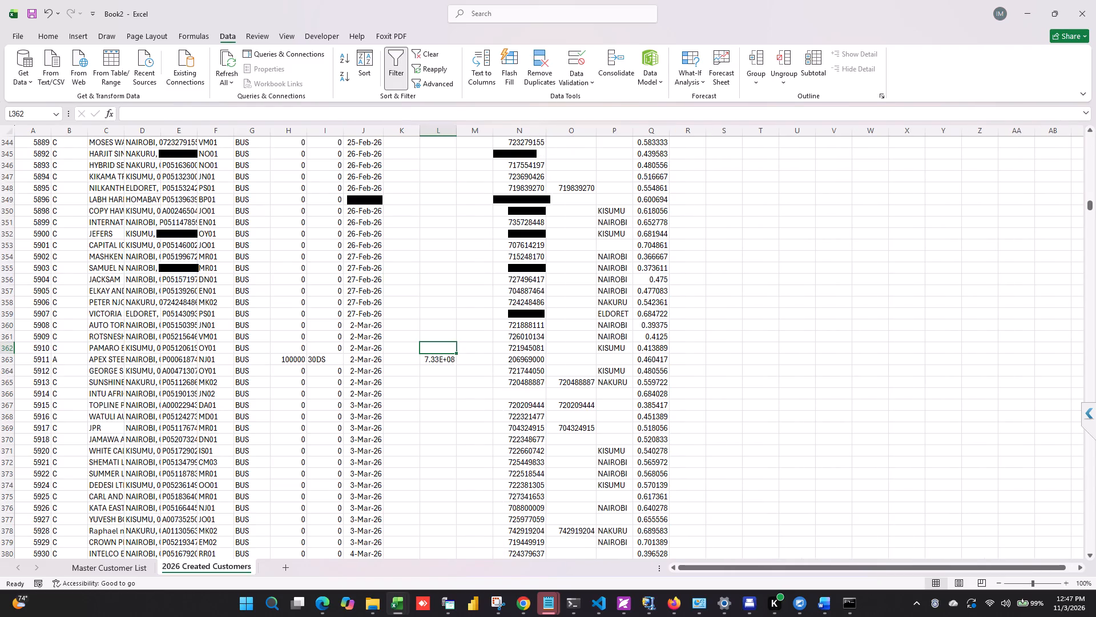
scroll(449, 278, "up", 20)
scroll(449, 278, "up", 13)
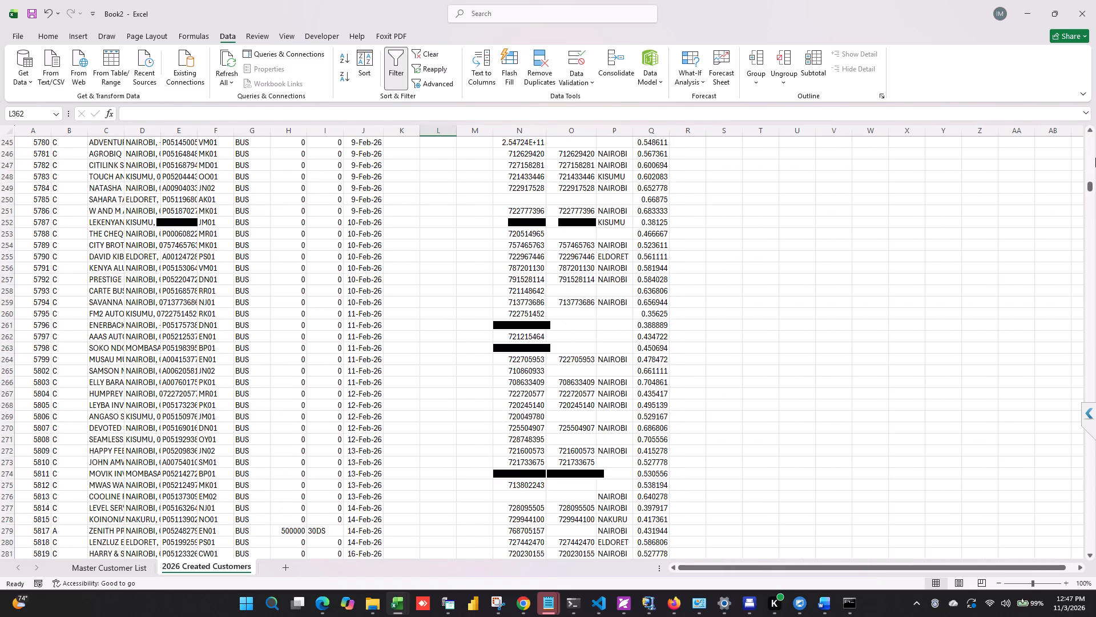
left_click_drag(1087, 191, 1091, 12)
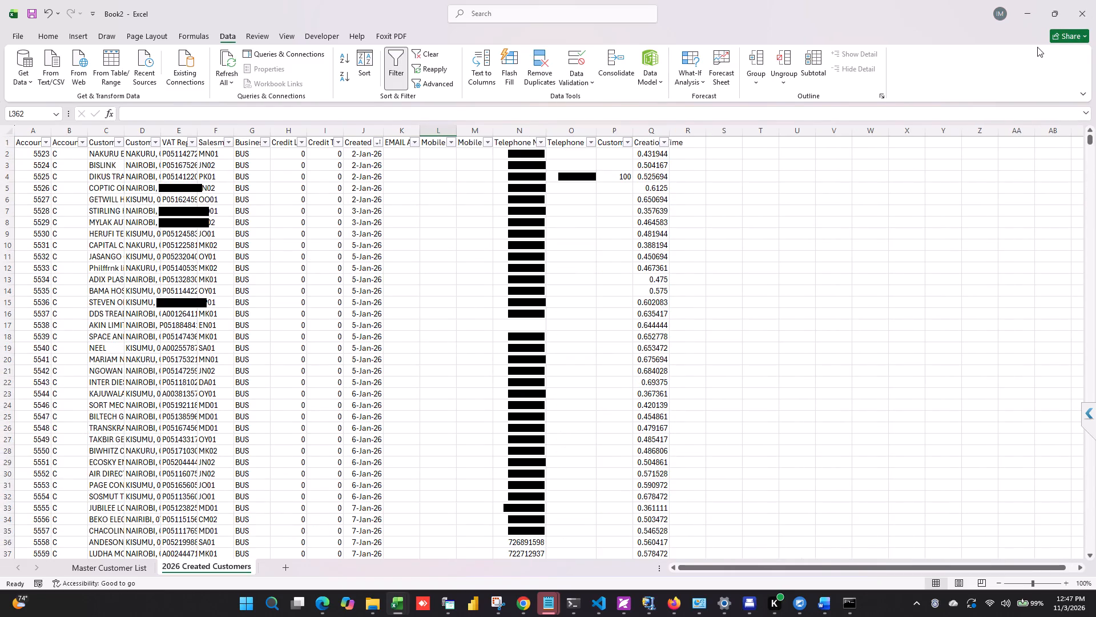
Turn off filtering on the header row of the 2026 Created Customers sheet.
left_click(420, 269)
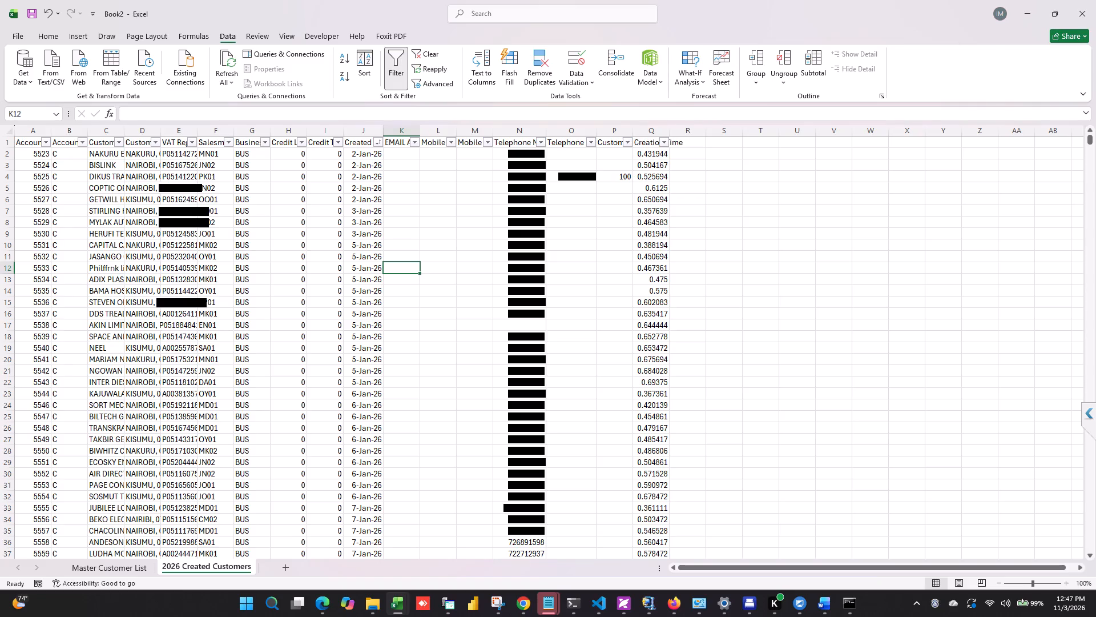
left_click(394, 77)
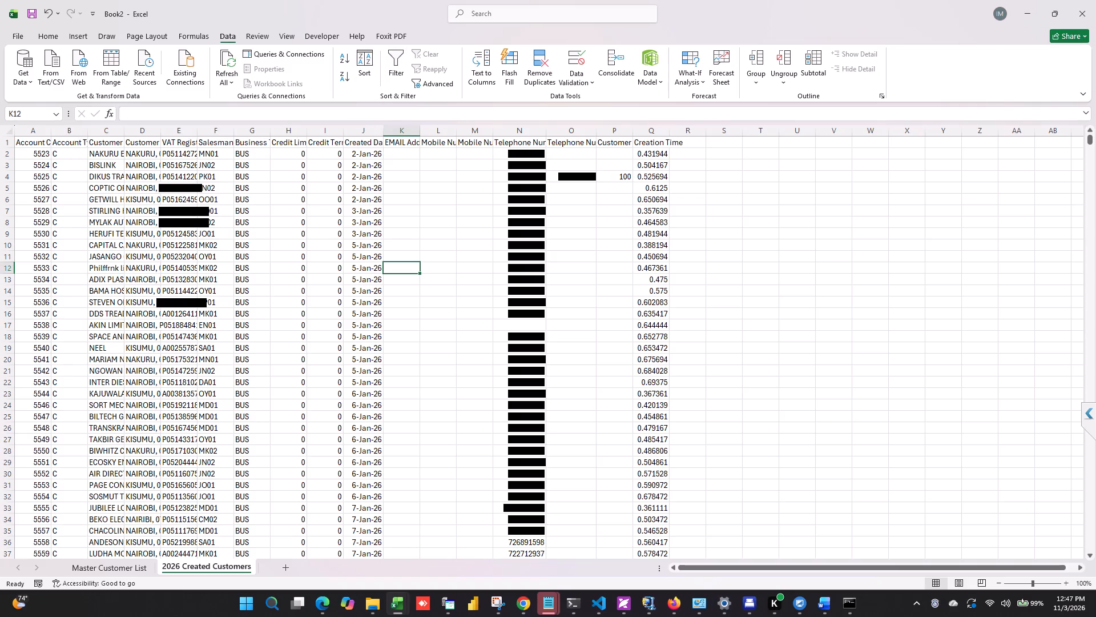
Fit the Customer Name column to its contents, slightly widen the Customer Address column and size the Account Code column to its header.
double_click(125, 133)
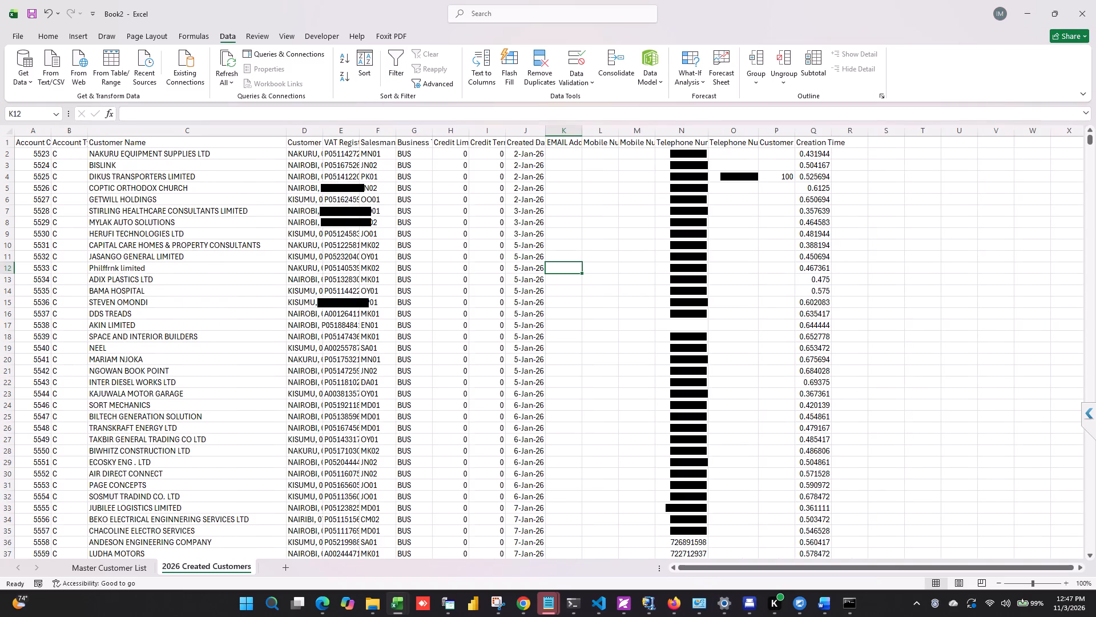
left_click_drag(49, 127, 87, 137)
left_click_drag(364, 131, 369, 133)
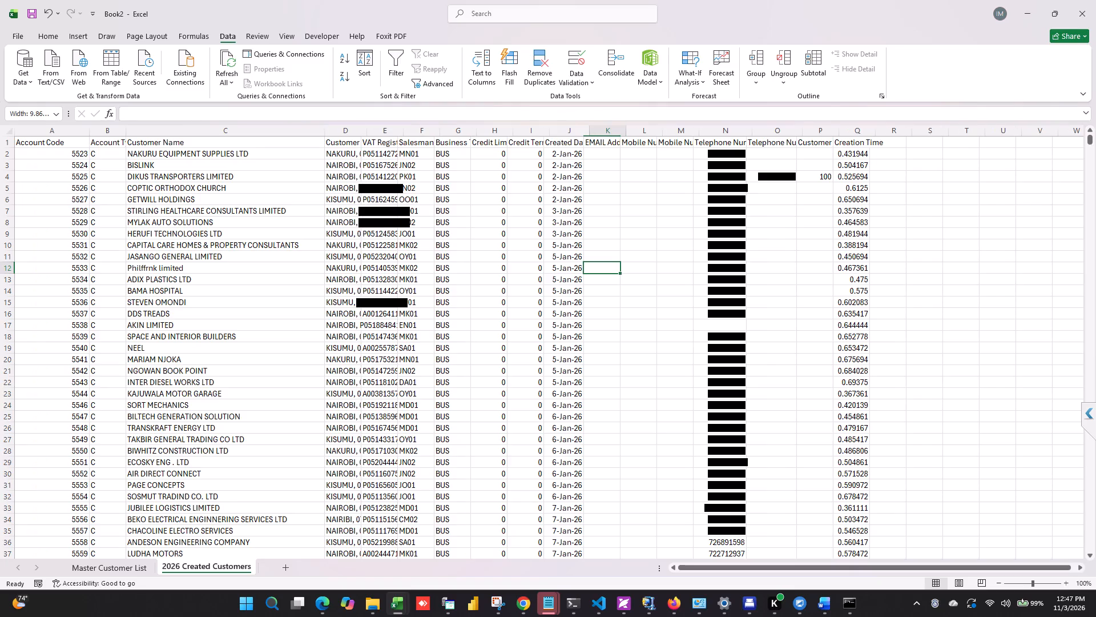
left_click(247, 226)
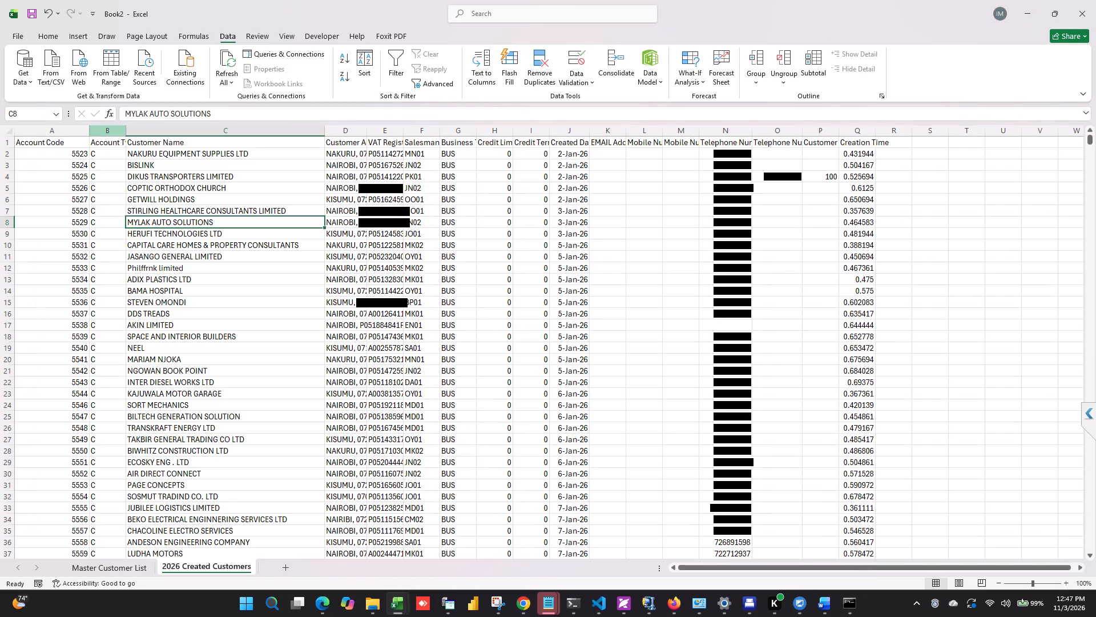
left_click_drag(91, 133, 65, 135)
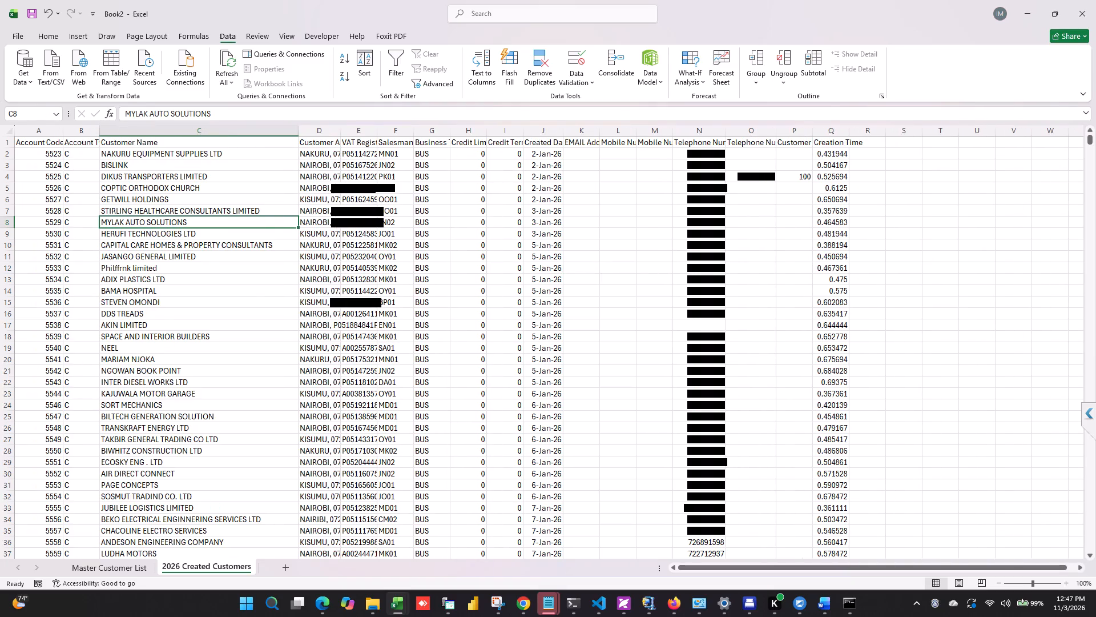
left_click_drag(64, 136, 71, 138)
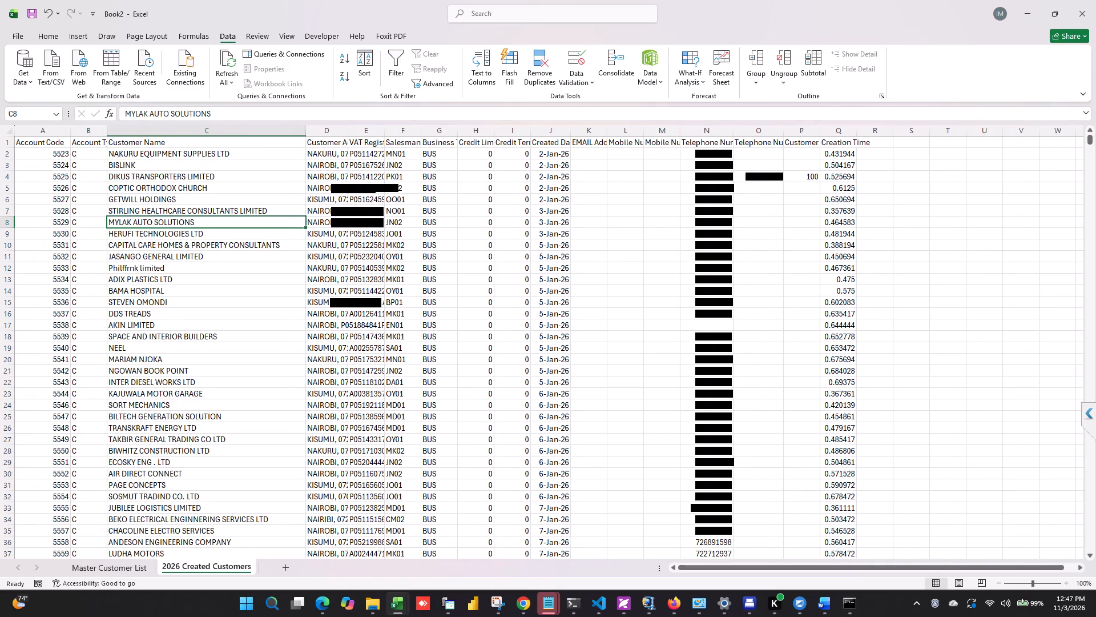
Format the Creation Time column (Q) as times of type 1:30 PM and widen it to fit its header.
left_click(850, 136)
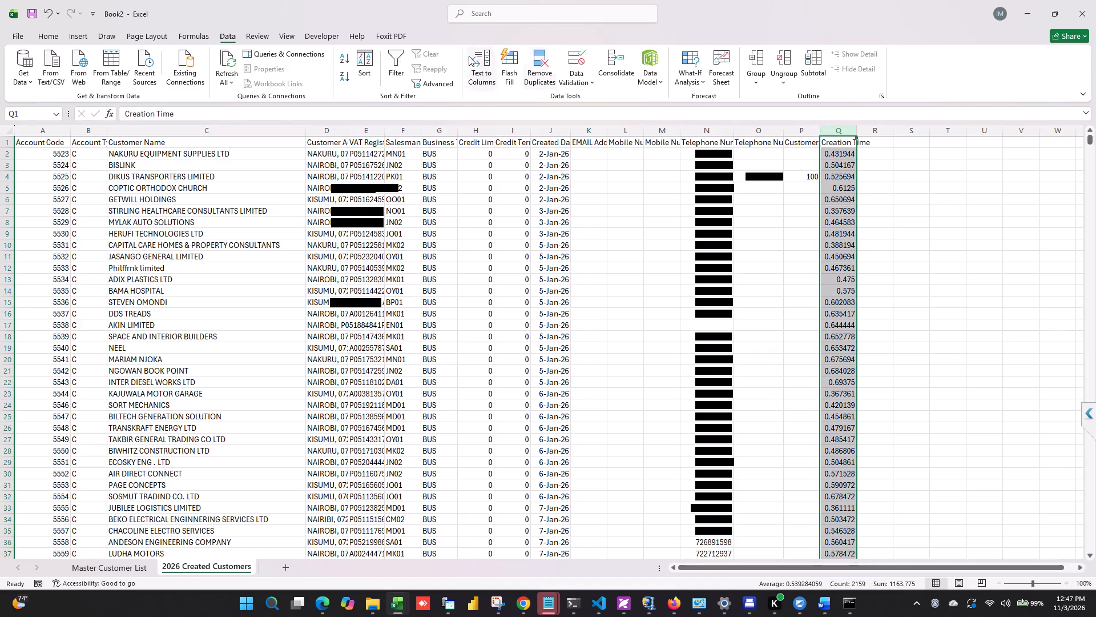
left_click(42, 32)
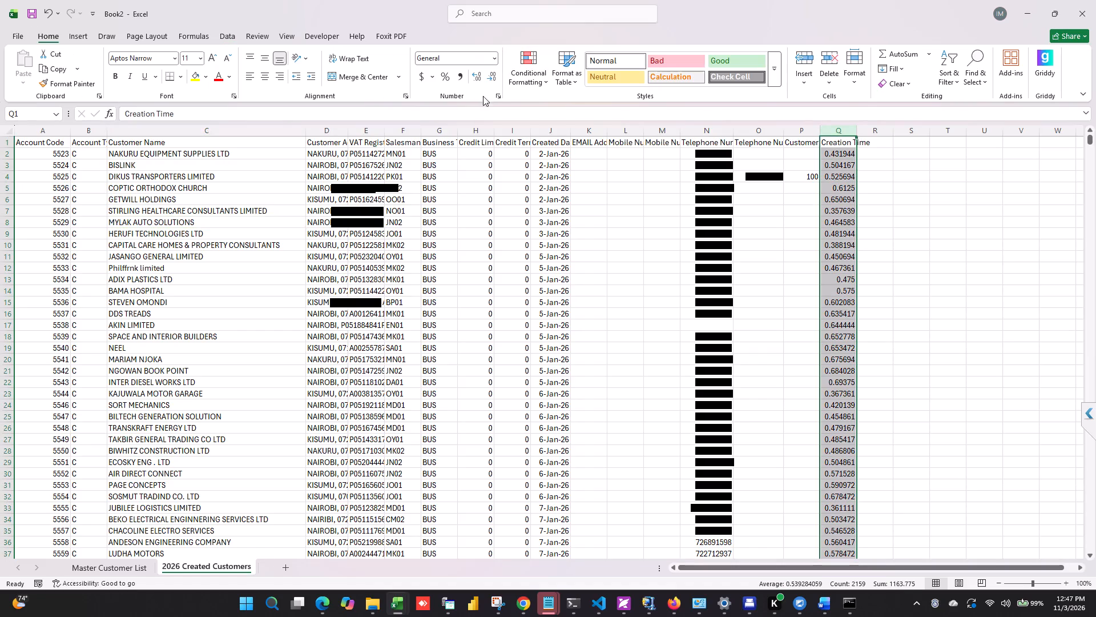
left_click(494, 98)
left_click(226, 243)
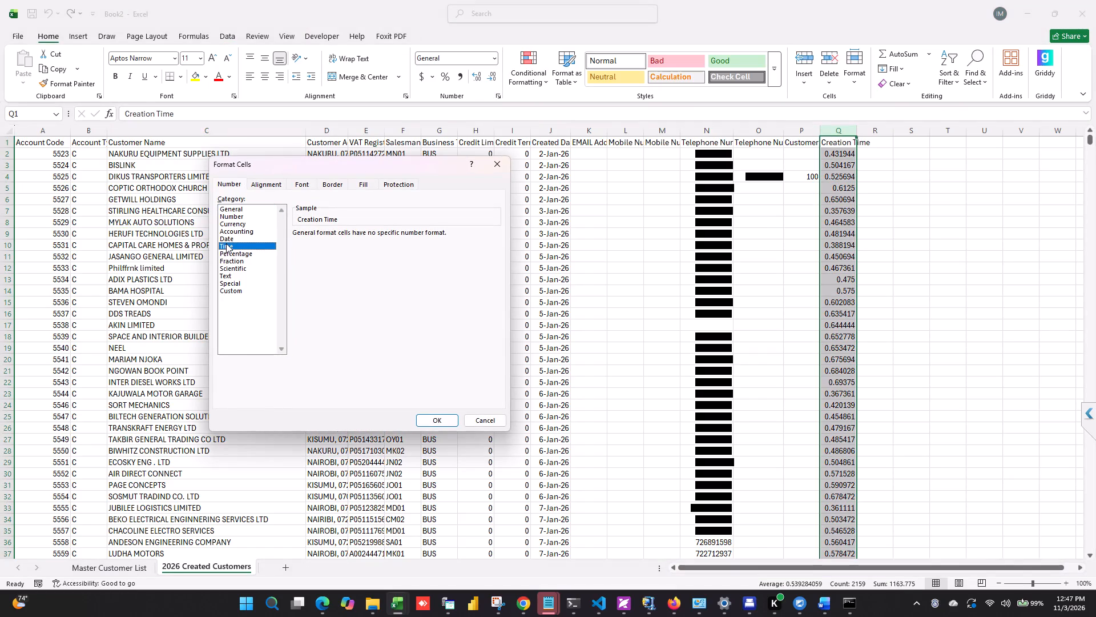
left_click(345, 258)
left_click(436, 424)
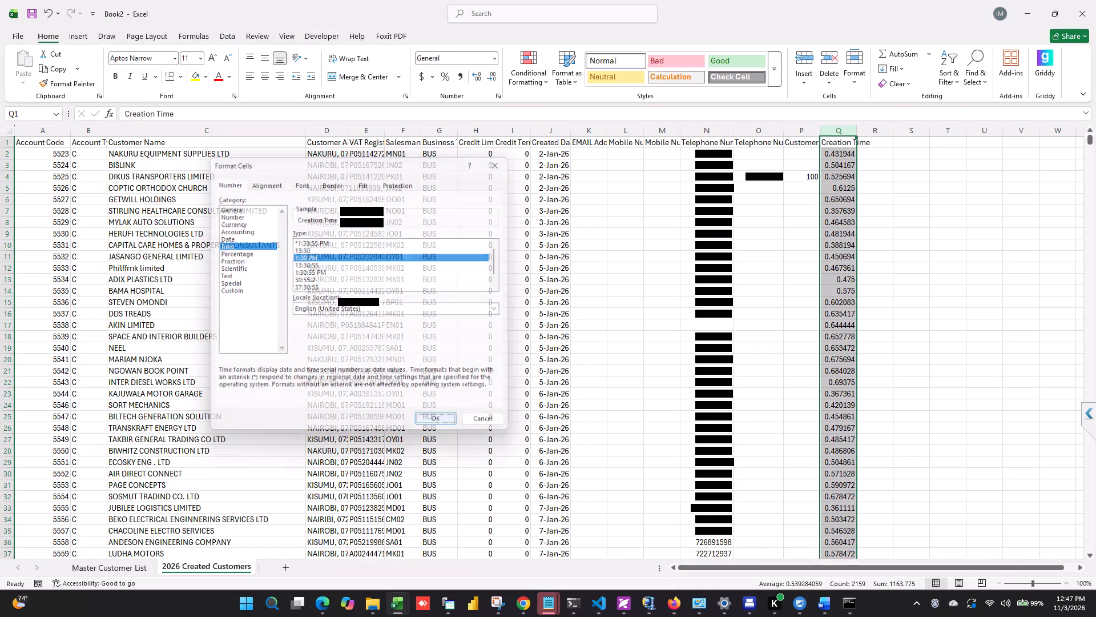
left_click(909, 225)
left_click_drag(859, 133, 876, 137)
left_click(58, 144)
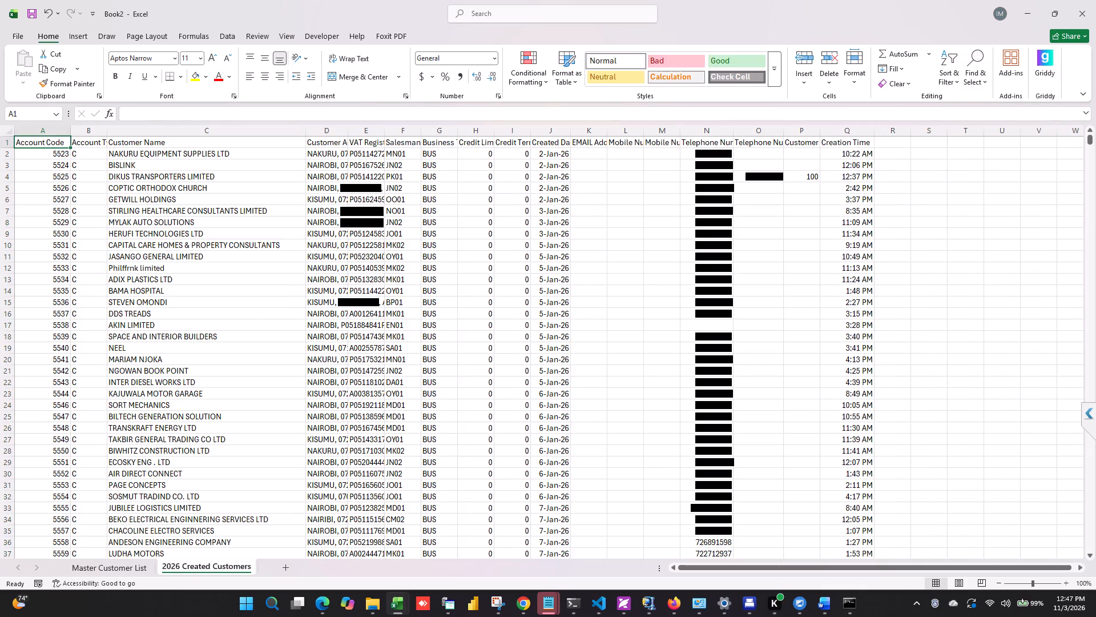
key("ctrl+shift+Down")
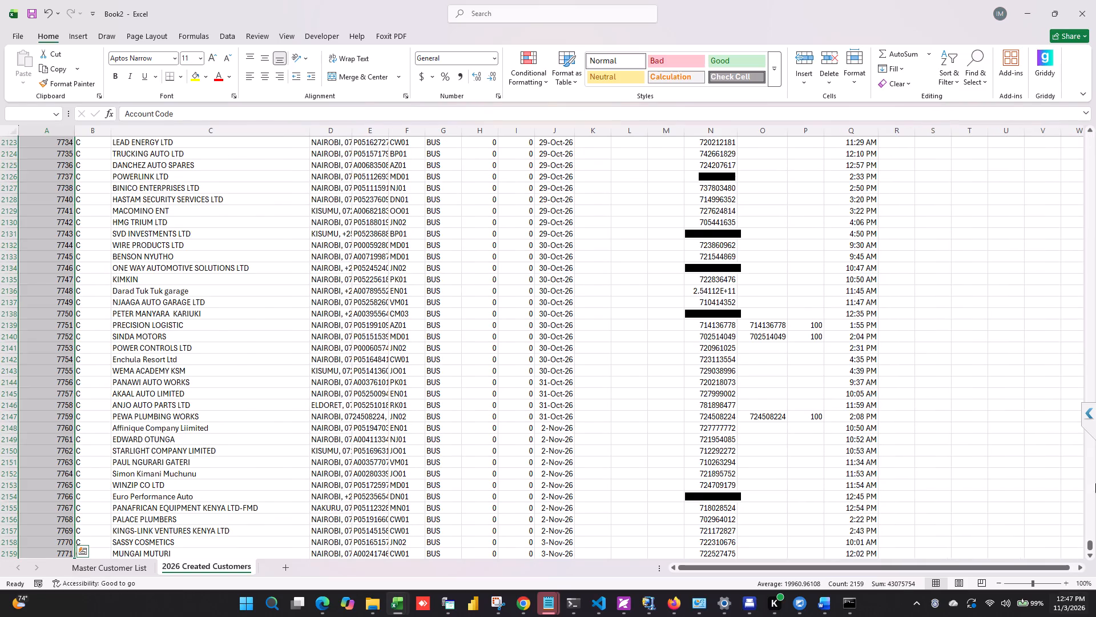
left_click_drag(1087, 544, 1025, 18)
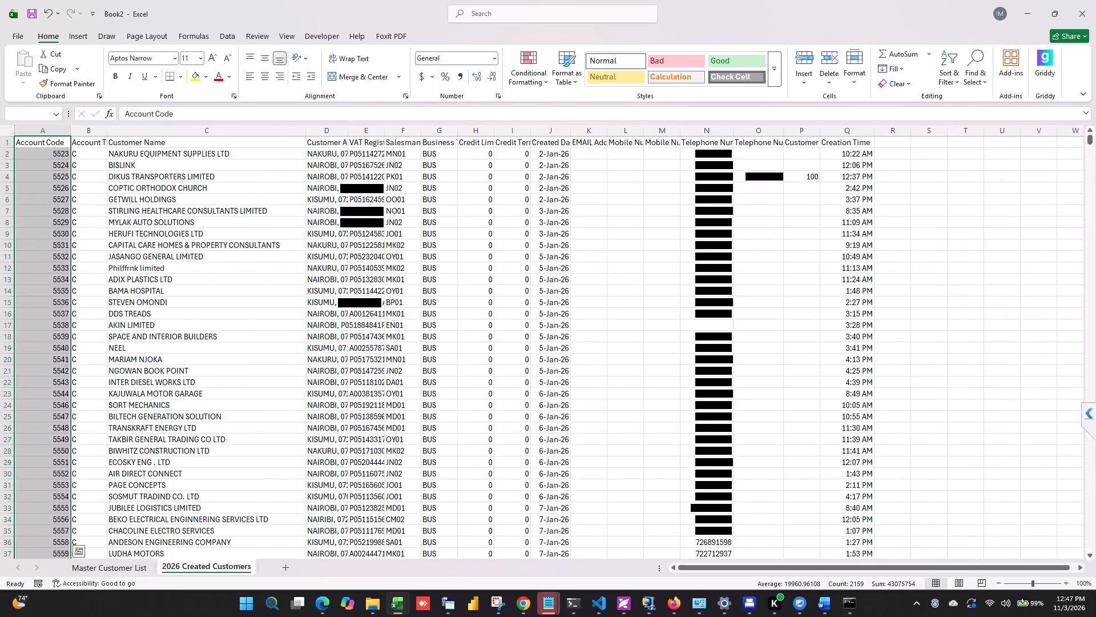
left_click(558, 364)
Make the header row of the 2026 Created Customers sheet bold, from Account Code through Creation Time.
left_click(54, 139)
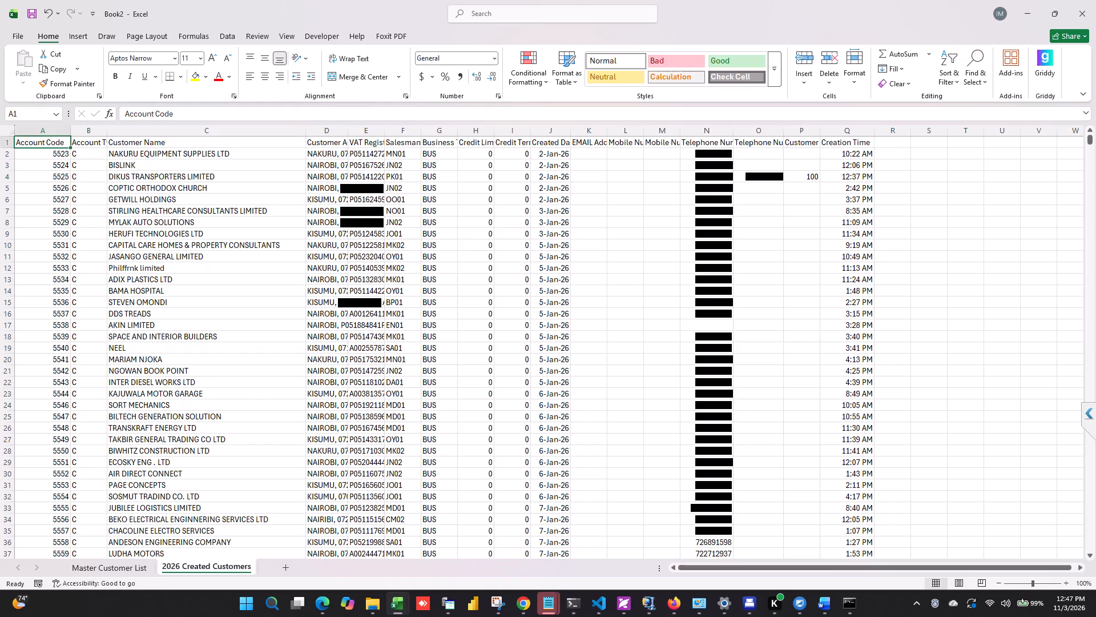
key("ctrl+Insert")
key("Escape")
key("ctrl+shift+Right")
key("ctrl+b")
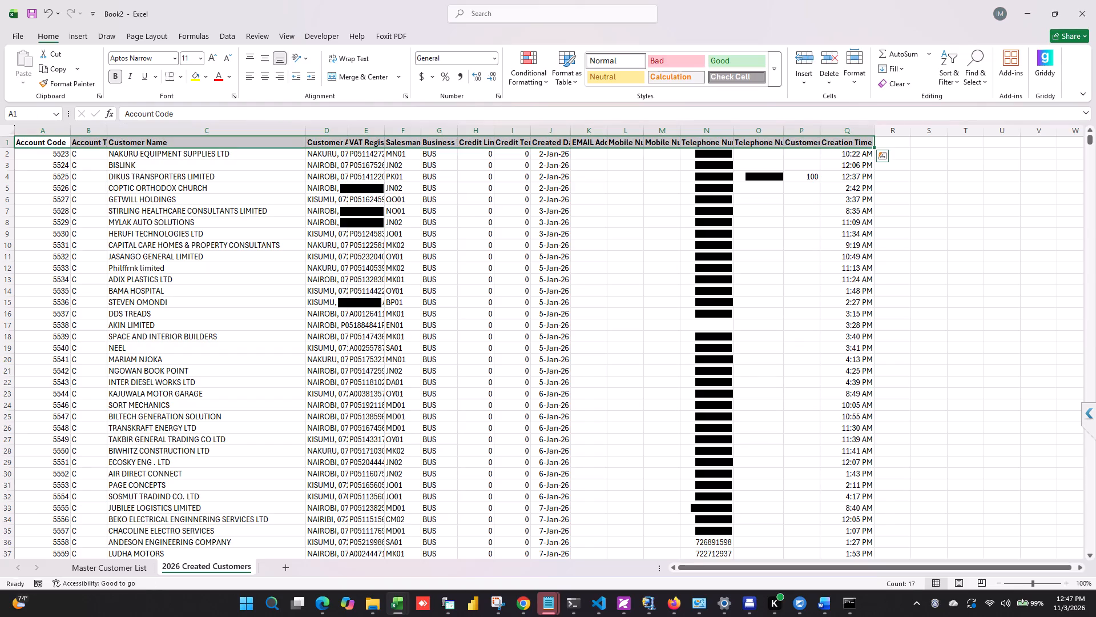
left_click(331, 326)
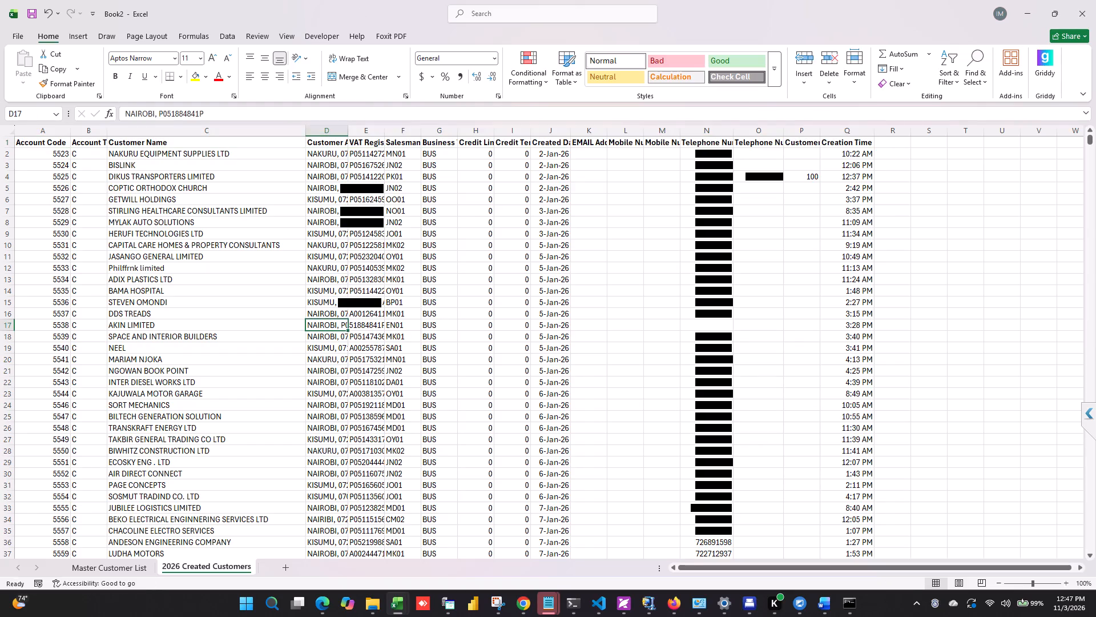
Narrow the Customer Name column so it ends just past the longest visible name.
left_click_drag(305, 130, 281, 134)
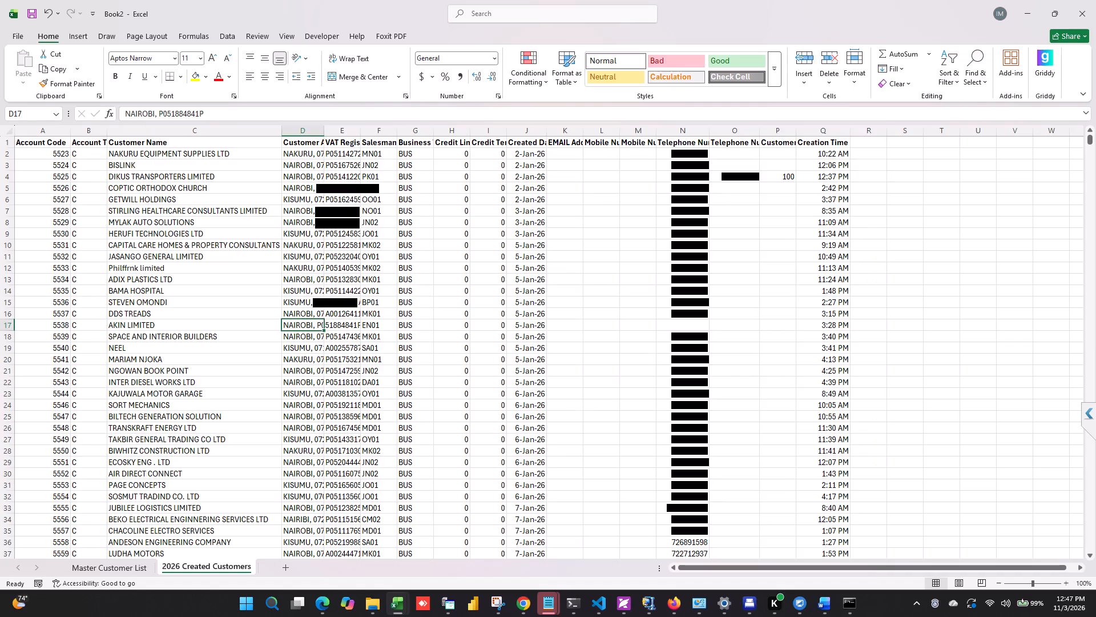
Delete the Customer Postcode column from the 2026 Created Customers sheet.
left_click(884, 178)
left_click_drag(797, 131, 833, 132)
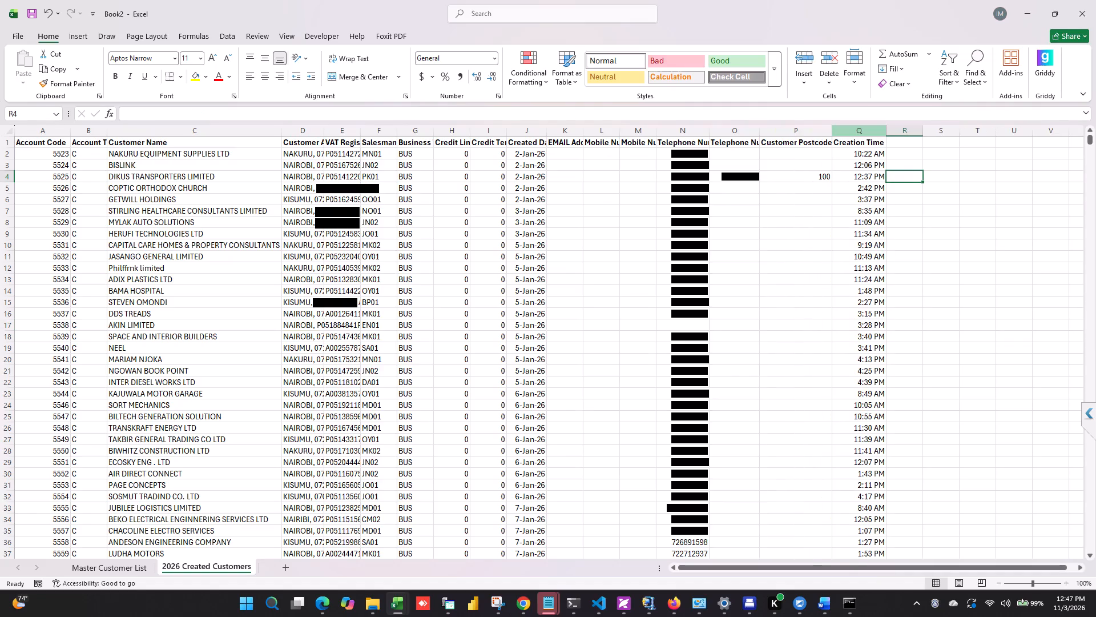
left_click(830, 133)
left_click(804, 132)
key("ctrl+minus")
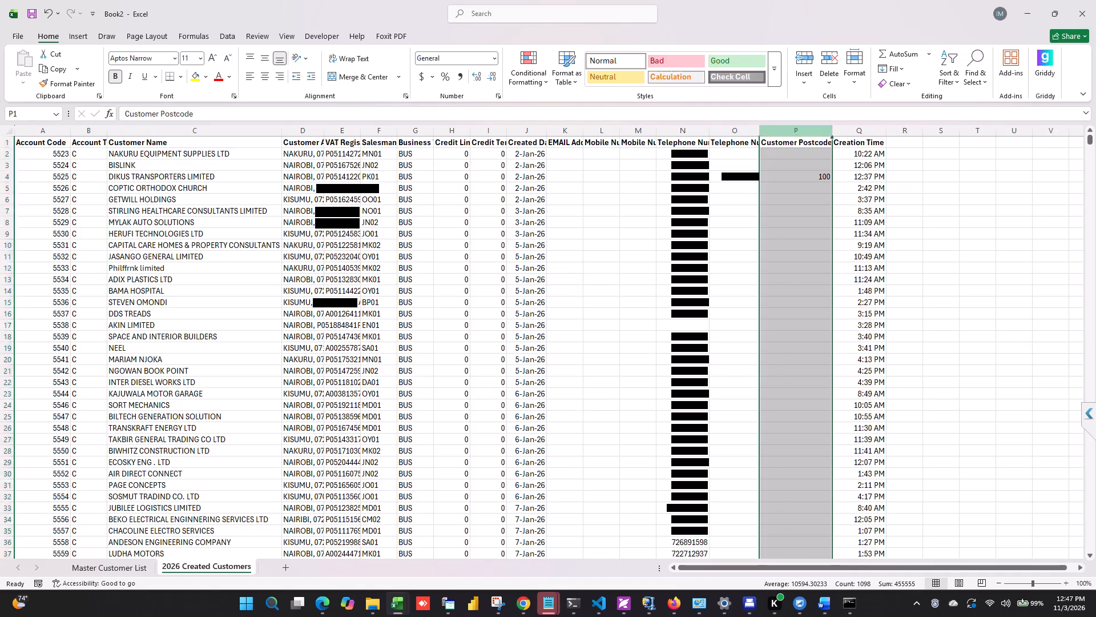
left_click(869, 189)
Add the header YTD TurnOver in cell Q1, beside Creation Time.
left_click(843, 143)
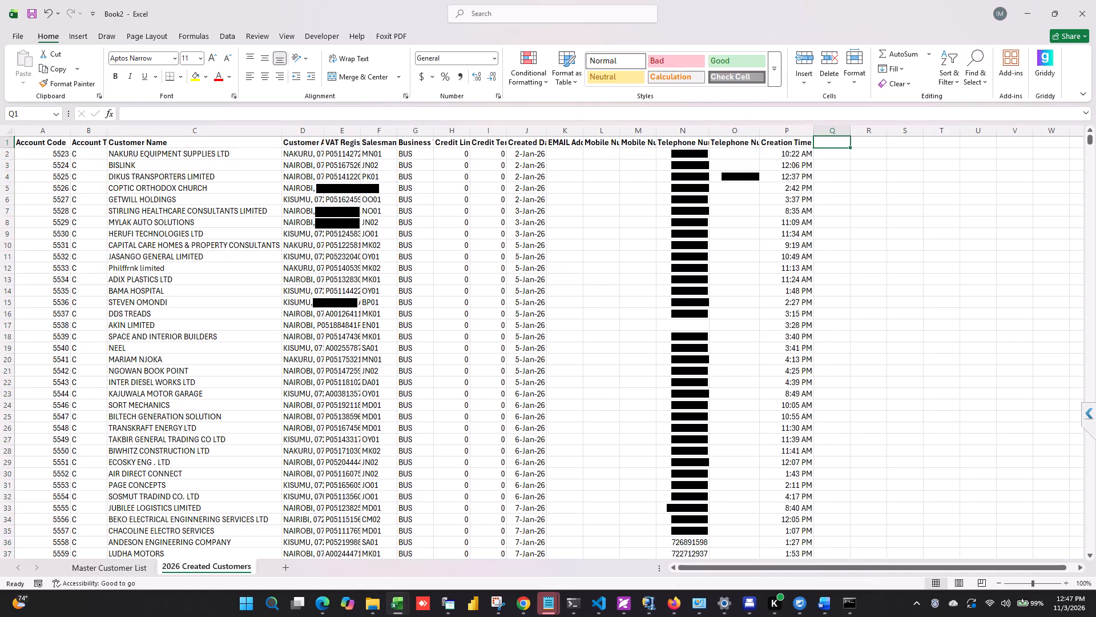
key("shift+y")
type("TD")
key("space")
type("Turn")
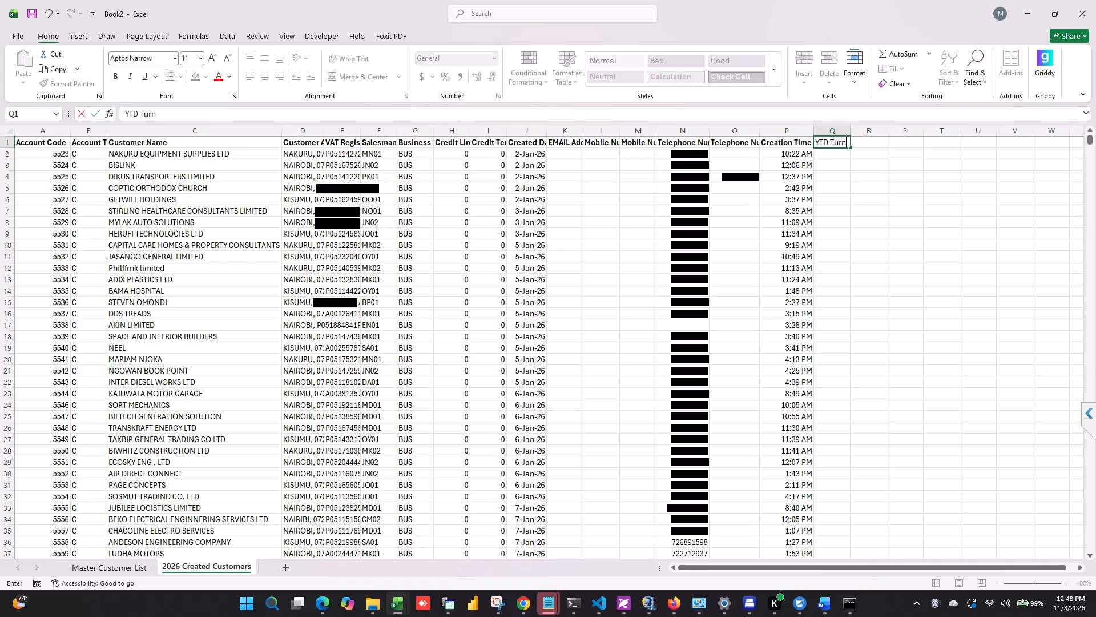
type("Ob")
key("BackSpace")
type("ver")
key("Return")
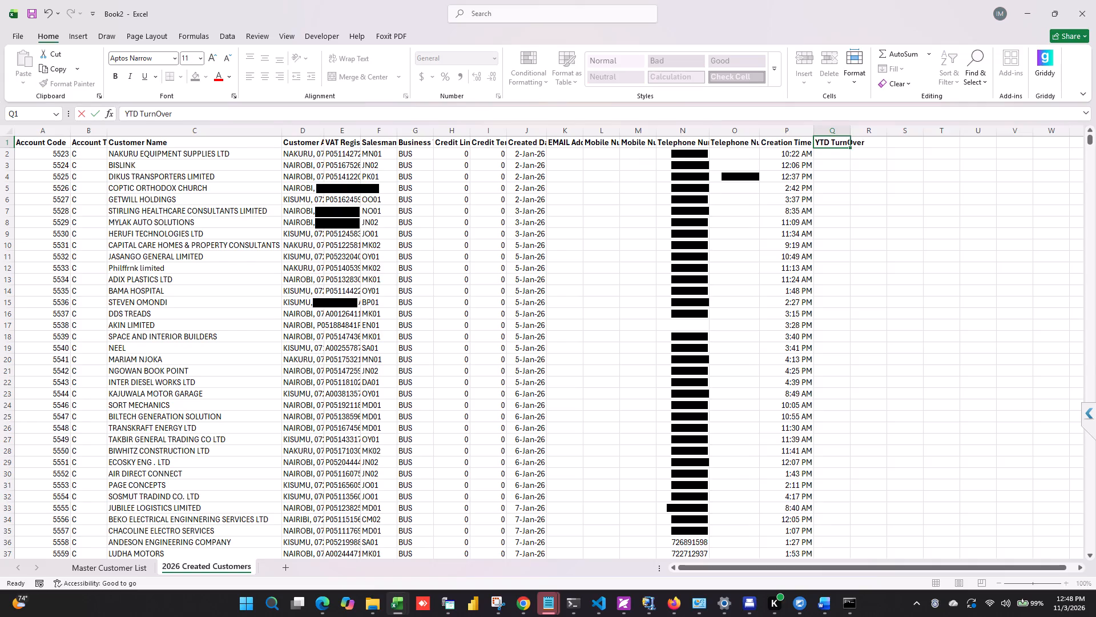
Snap the workbook to half the screen, switch to the K8 client and exit the AR Dashboard to the system menu.
key("super+Left")
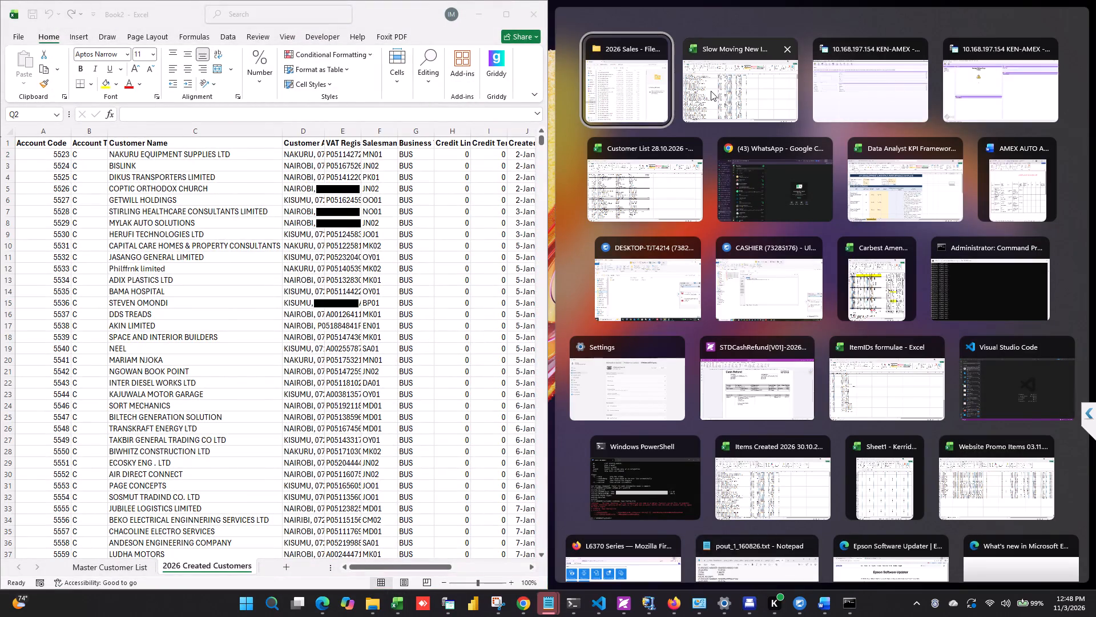
left_click(880, 81)
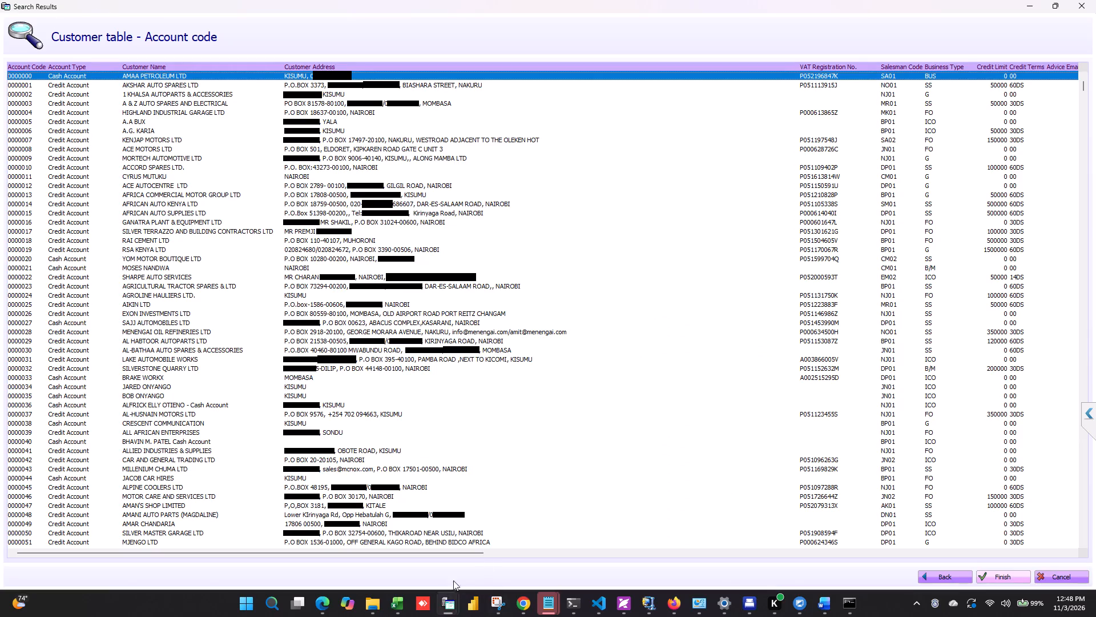
left_click(451, 606)
left_click(565, 558)
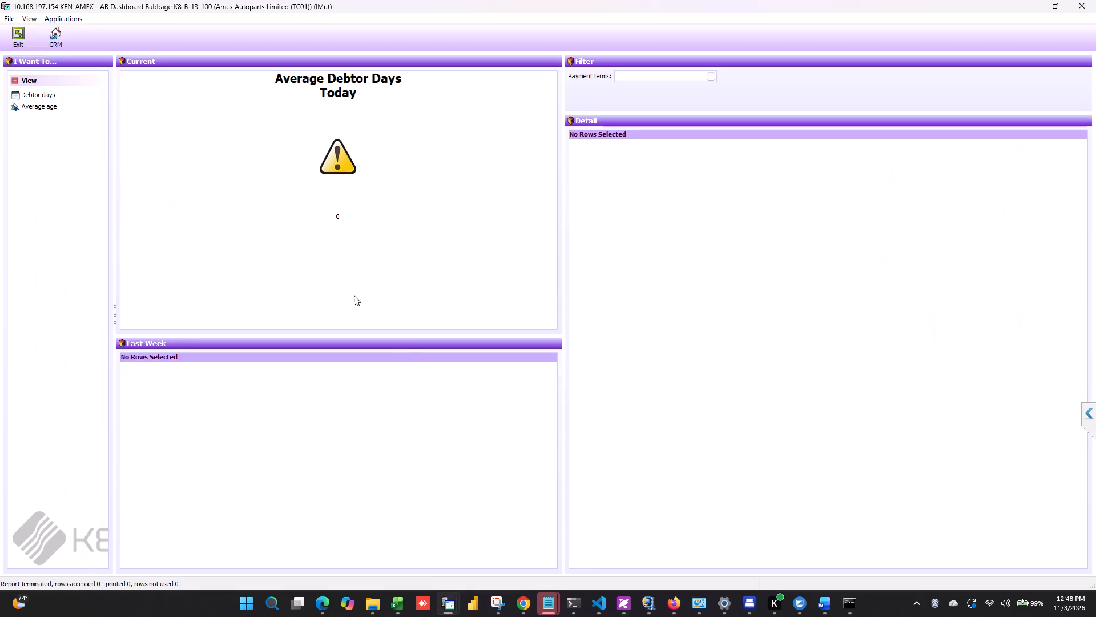
left_click(13, 41)
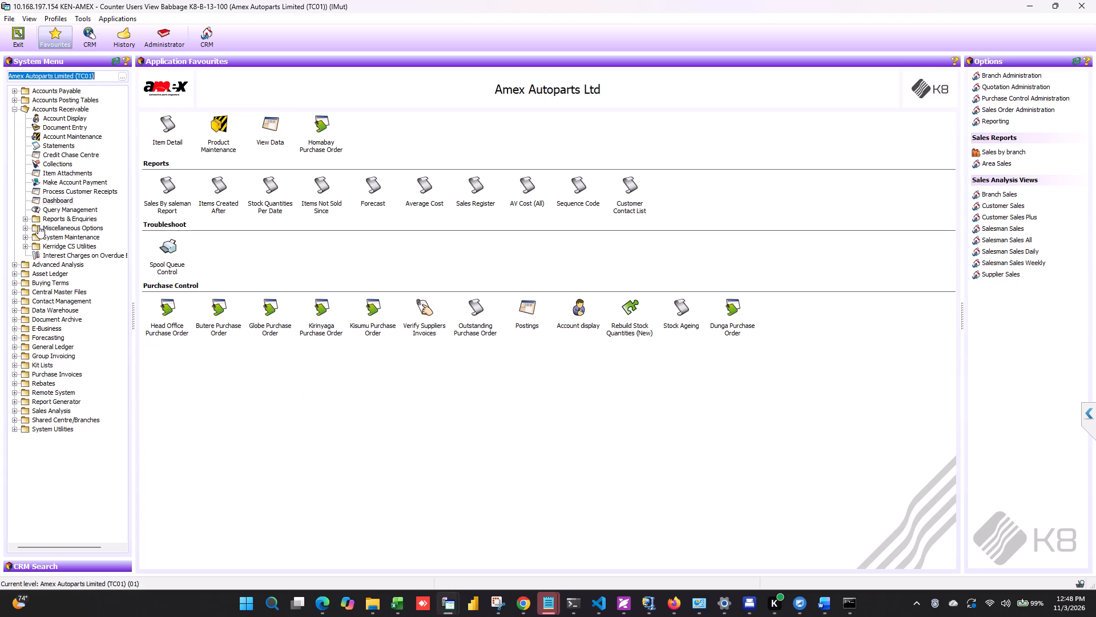
Open the Accounts Receivable Report Selector, list its reports and run the AR Turnover Report.
left_click(23, 217)
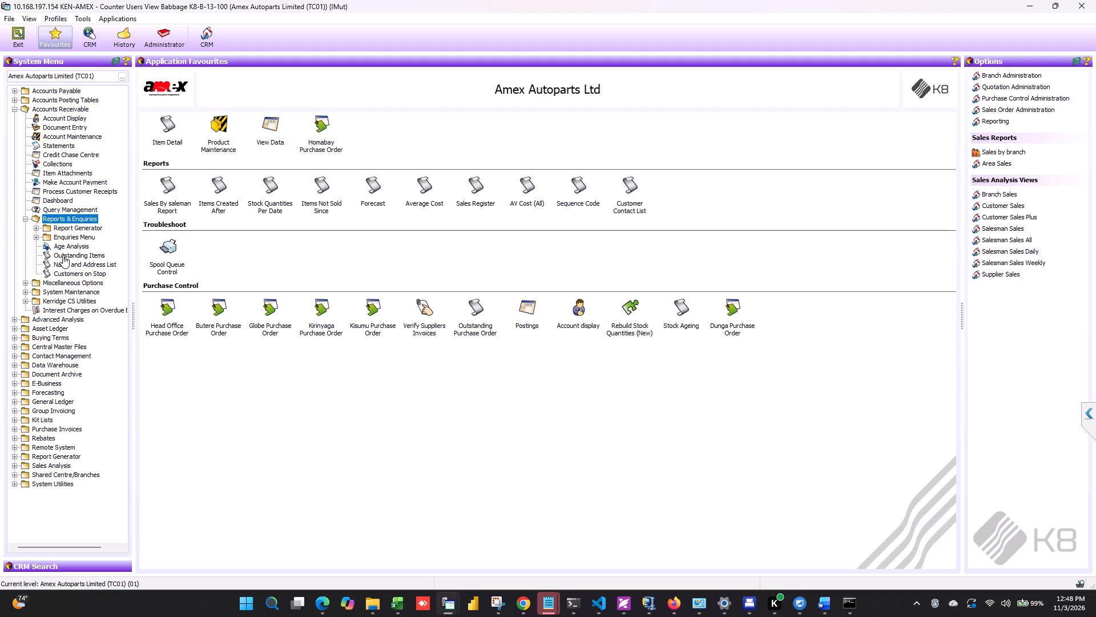
left_click(37, 227)
left_click(82, 264)
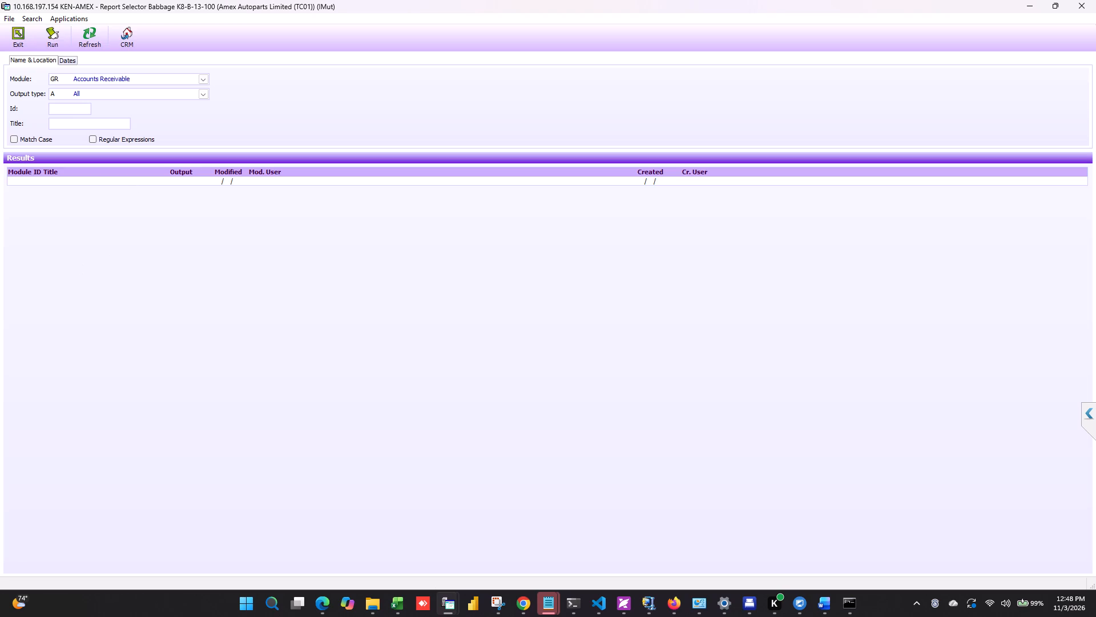
left_click(91, 39)
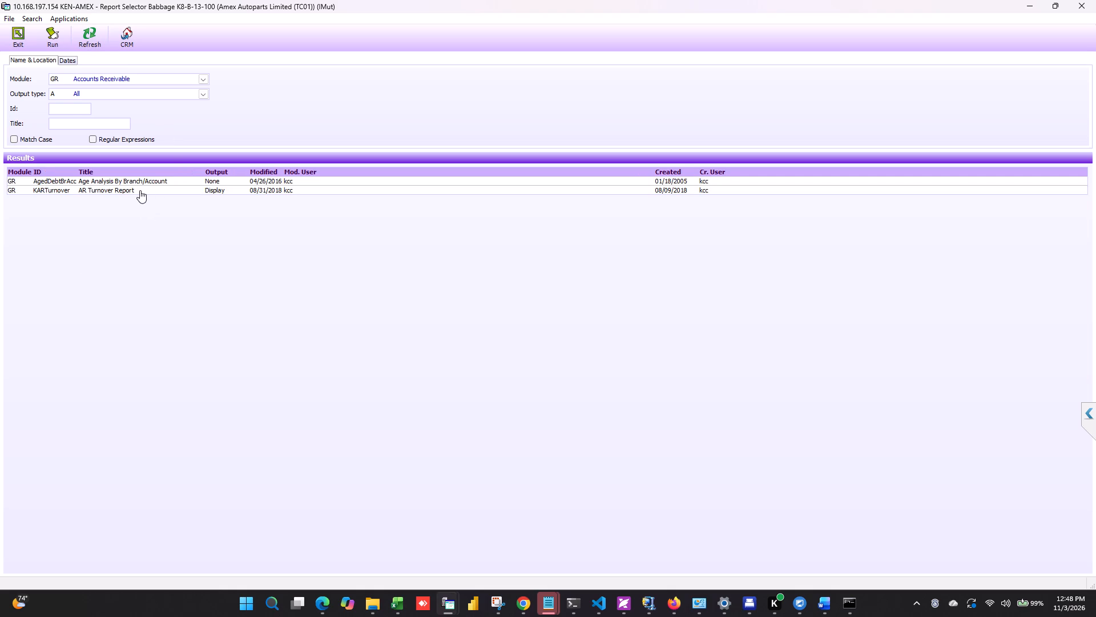
left_click(136, 190)
right_click(136, 190)
left_click(170, 197)
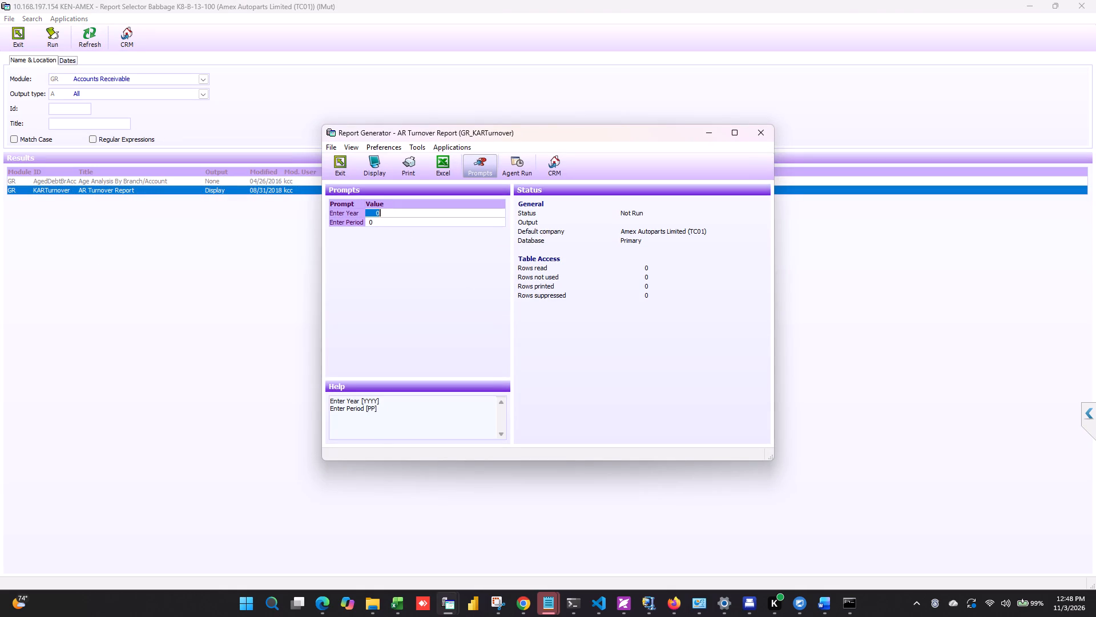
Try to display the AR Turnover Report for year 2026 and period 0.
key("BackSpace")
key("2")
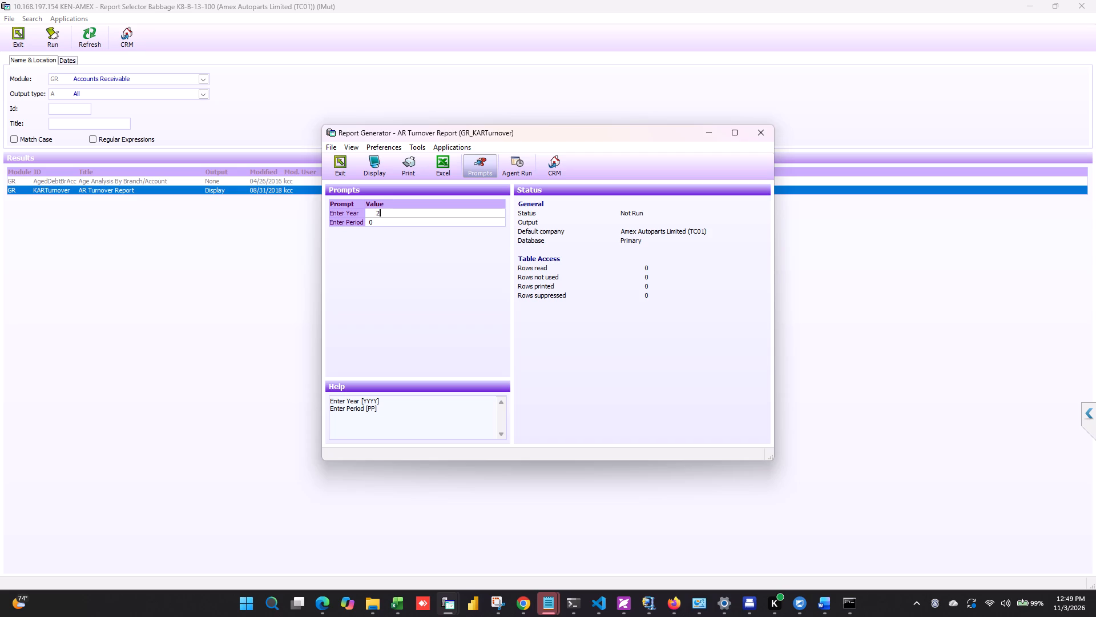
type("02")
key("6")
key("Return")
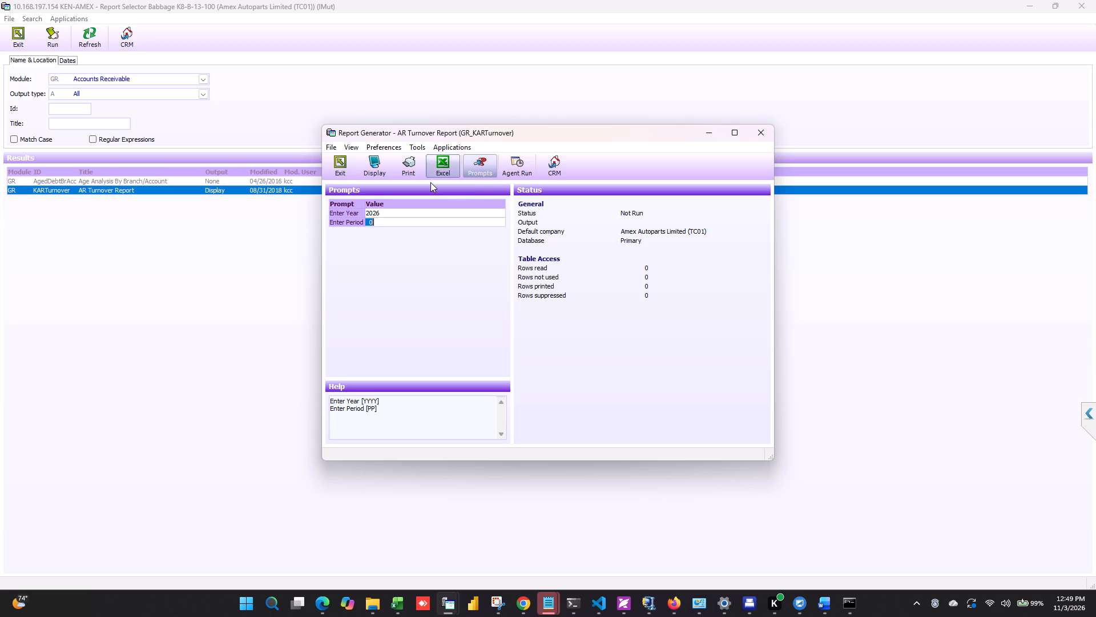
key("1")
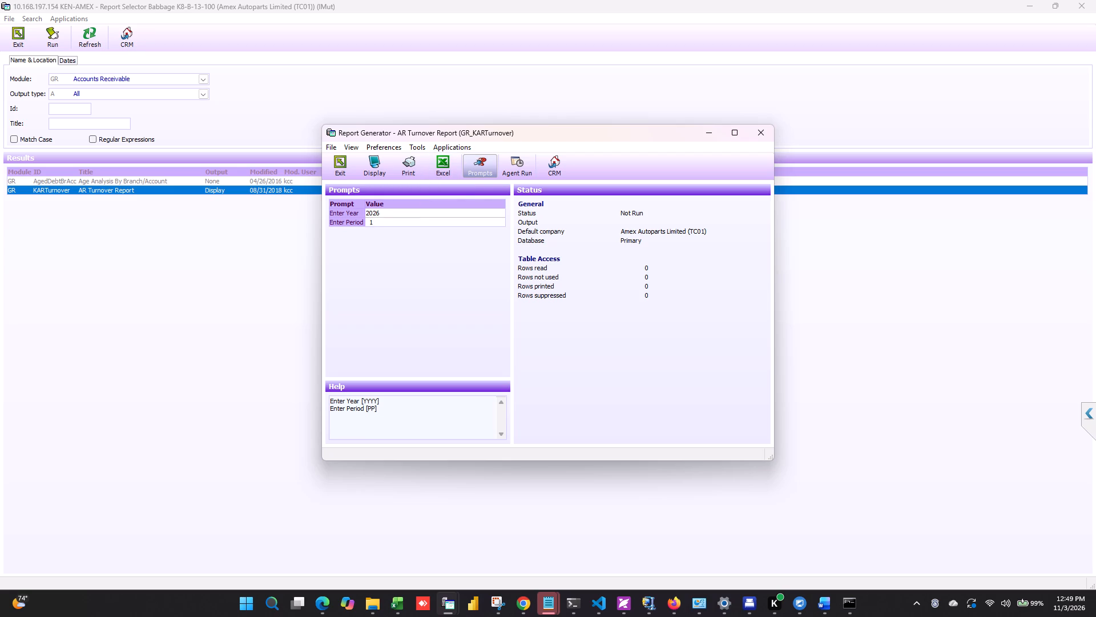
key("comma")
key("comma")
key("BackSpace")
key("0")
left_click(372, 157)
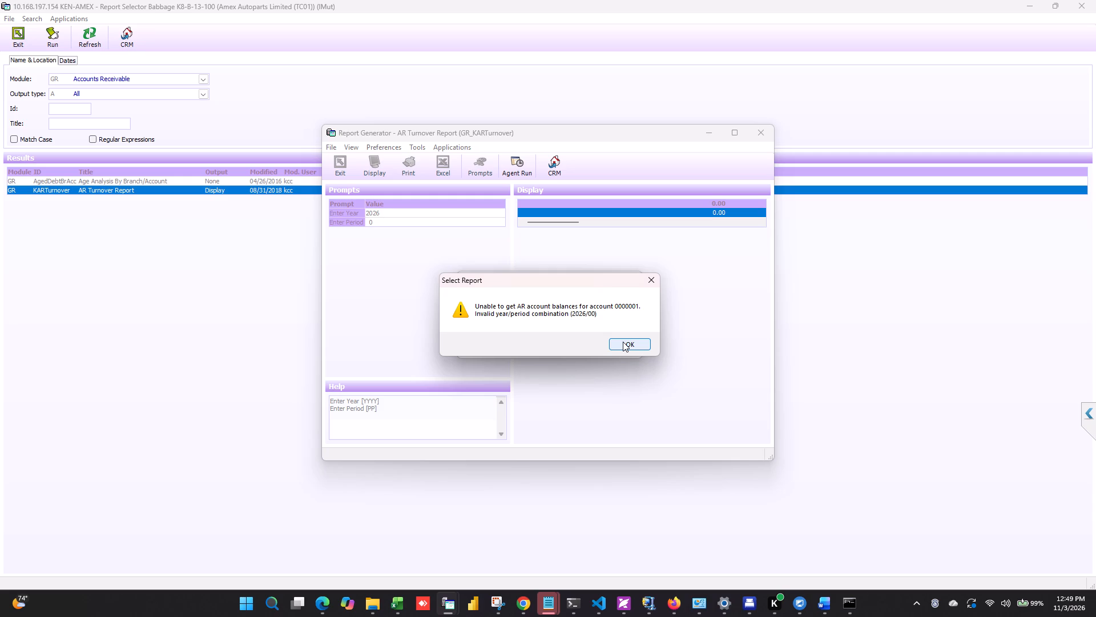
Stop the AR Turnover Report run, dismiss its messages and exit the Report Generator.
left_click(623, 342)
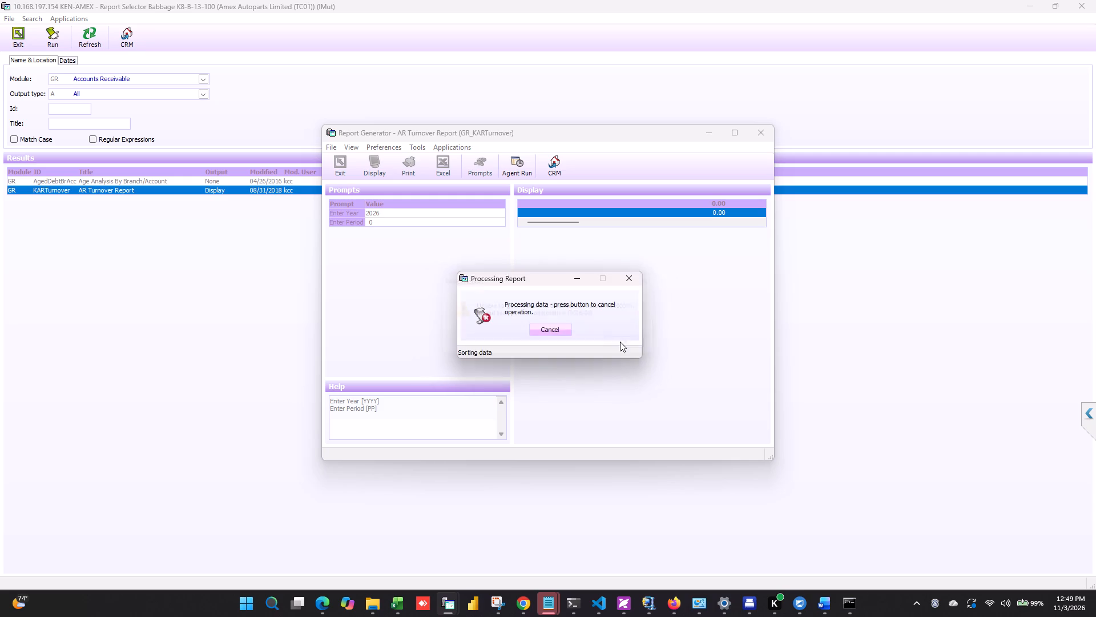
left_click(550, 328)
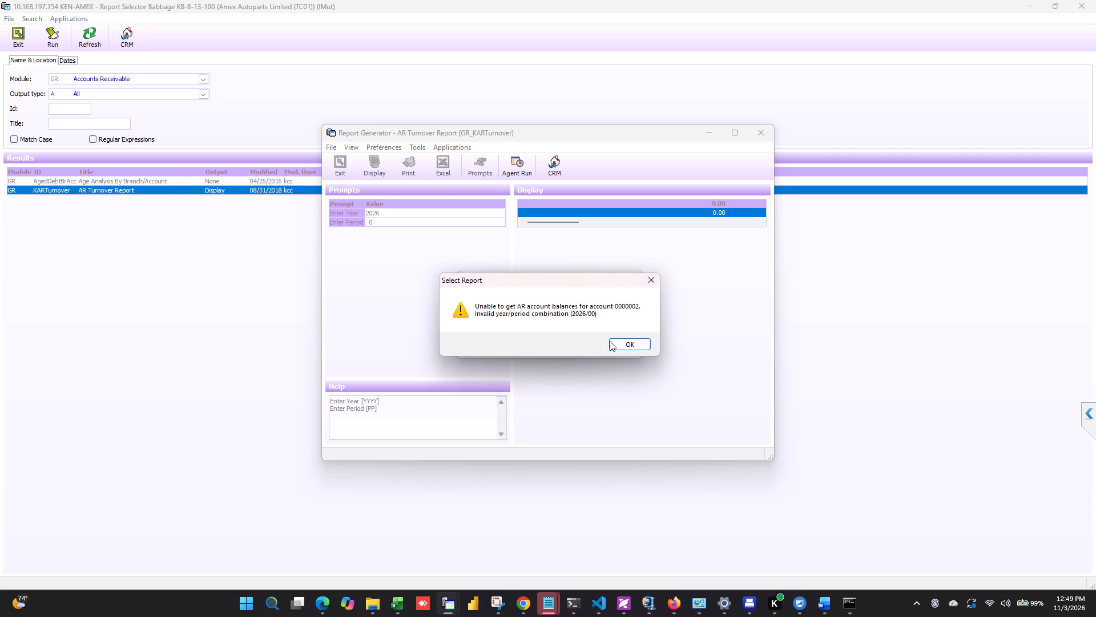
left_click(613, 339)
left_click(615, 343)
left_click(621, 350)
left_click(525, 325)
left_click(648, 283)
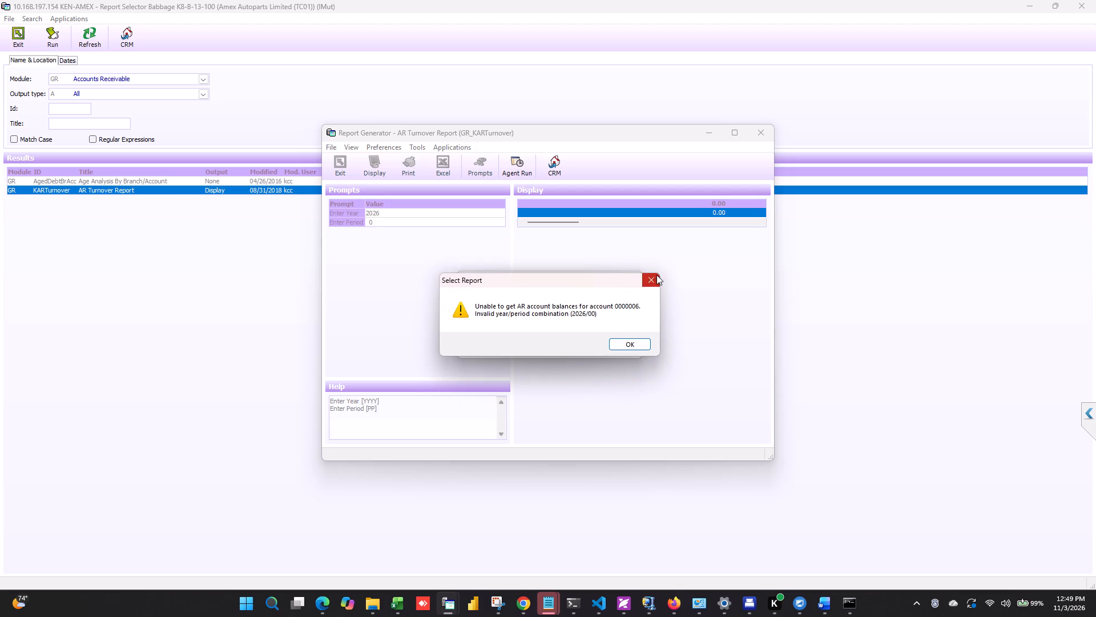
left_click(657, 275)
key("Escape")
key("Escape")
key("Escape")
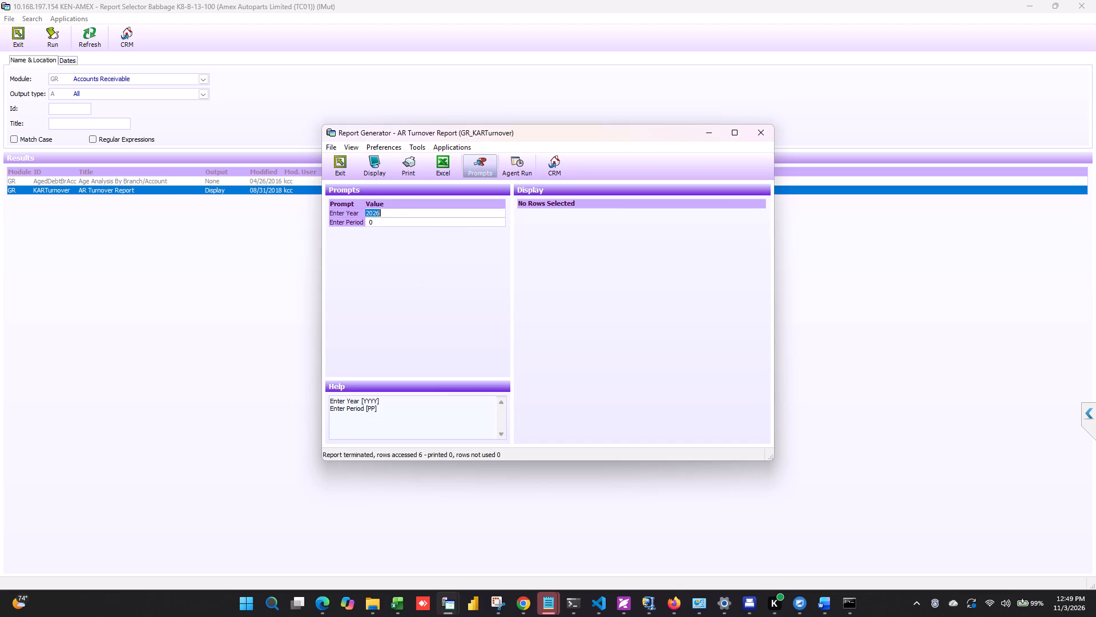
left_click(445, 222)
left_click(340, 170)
Run the AR Turnover Report again and display it without entering a year or period.
right_click(202, 193)
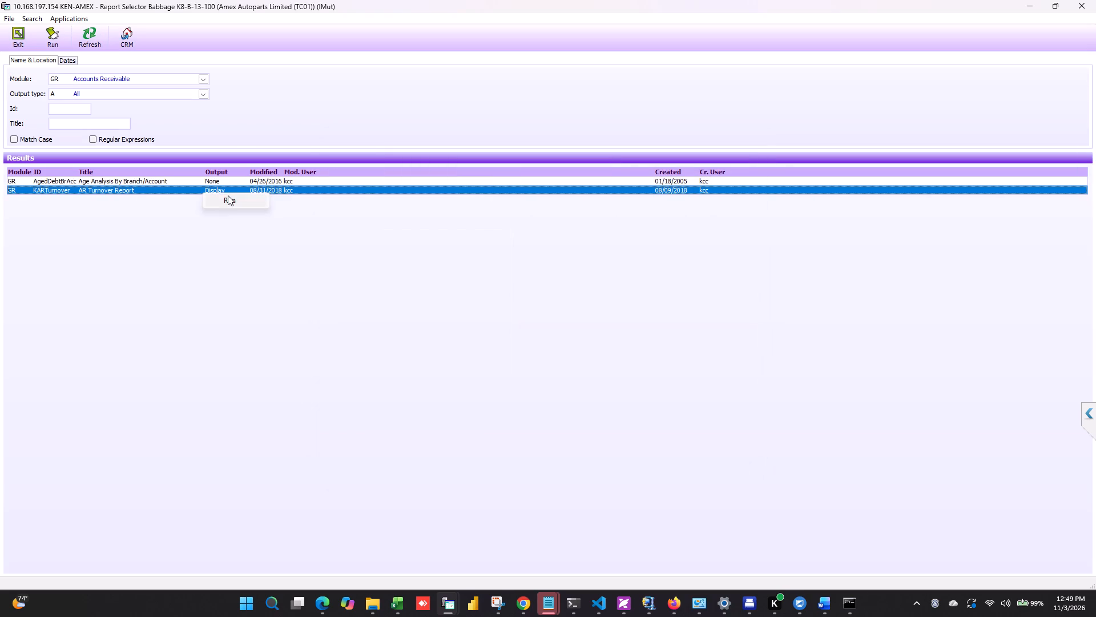
left_click(229, 196)
left_click(379, 162)
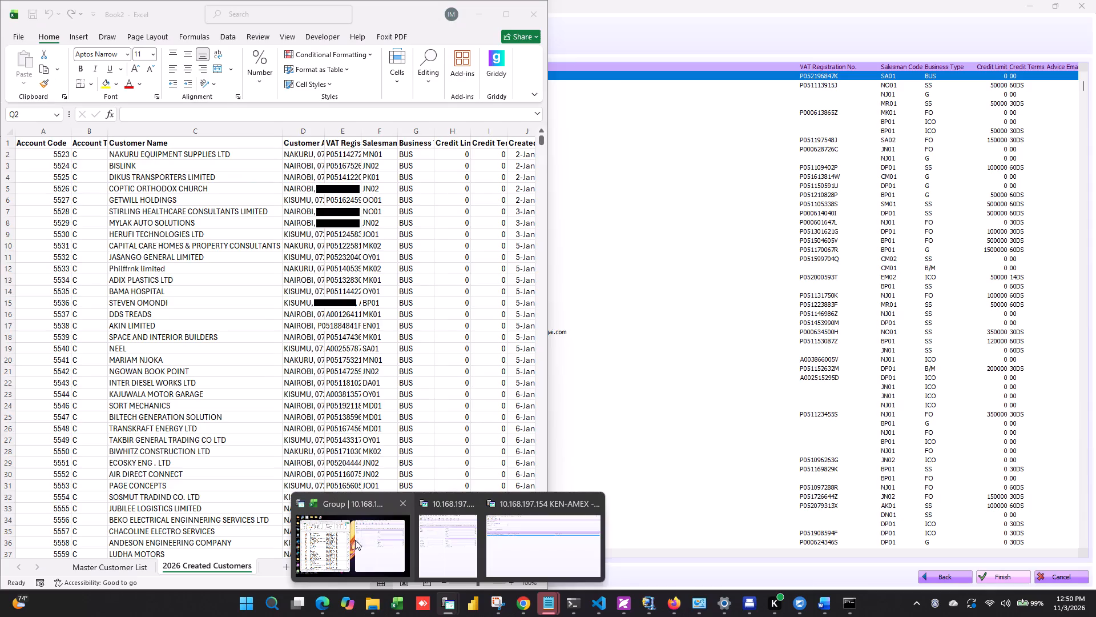
Switch to the Globe Kirinyaga K8 session, close its customer search results and exit Customer Maintenance to the system menu.
left_click(342, 543)
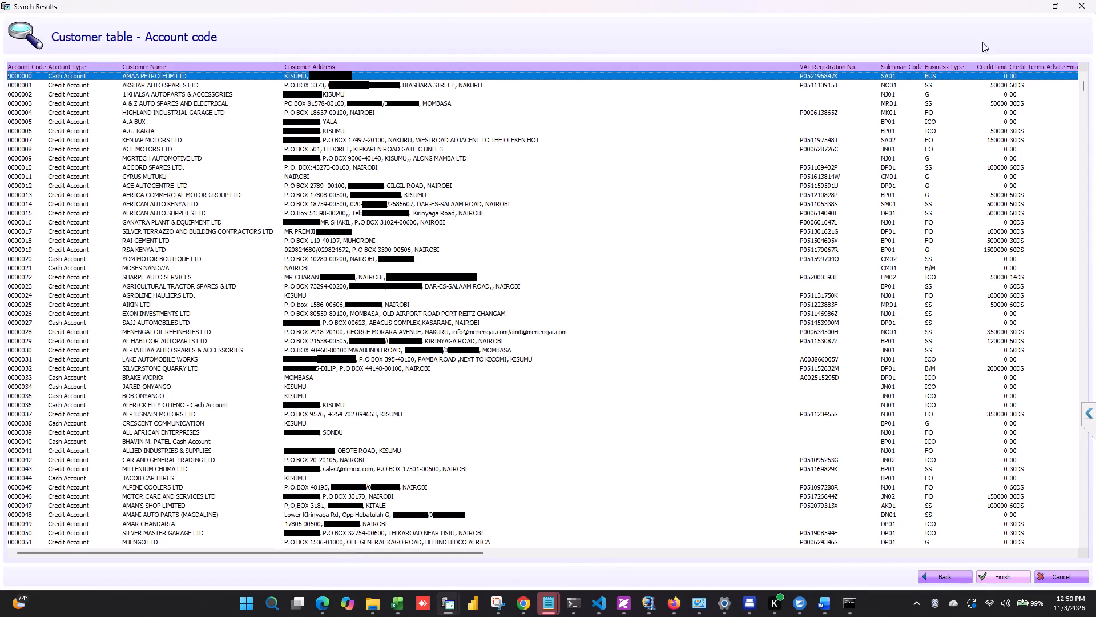
left_click(1095, 0)
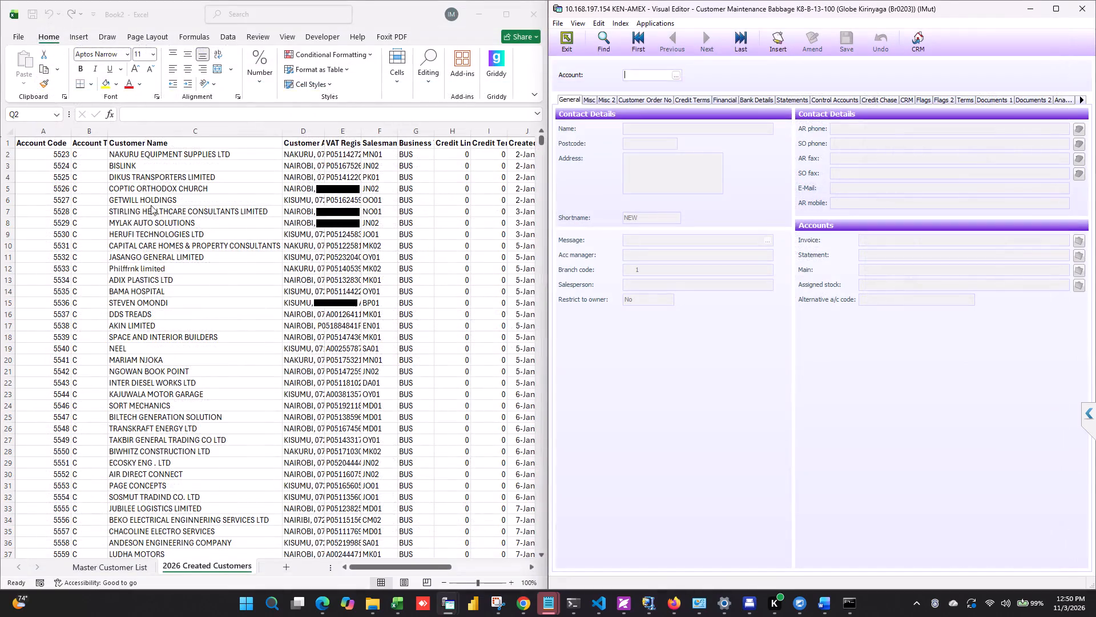
left_click(565, 35)
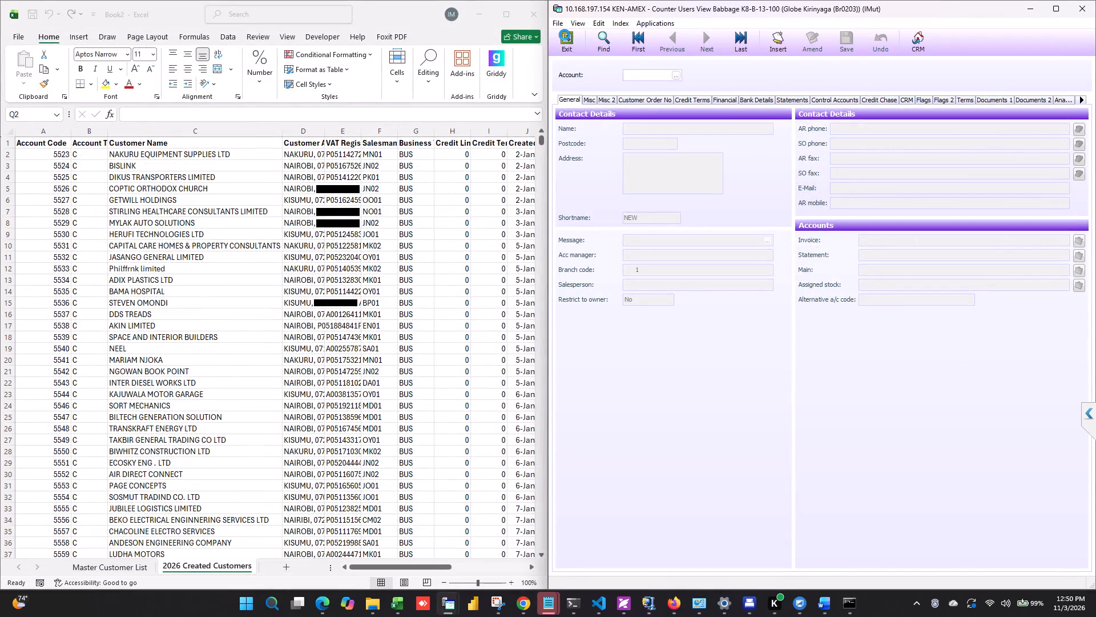
left_click(1085, 6)
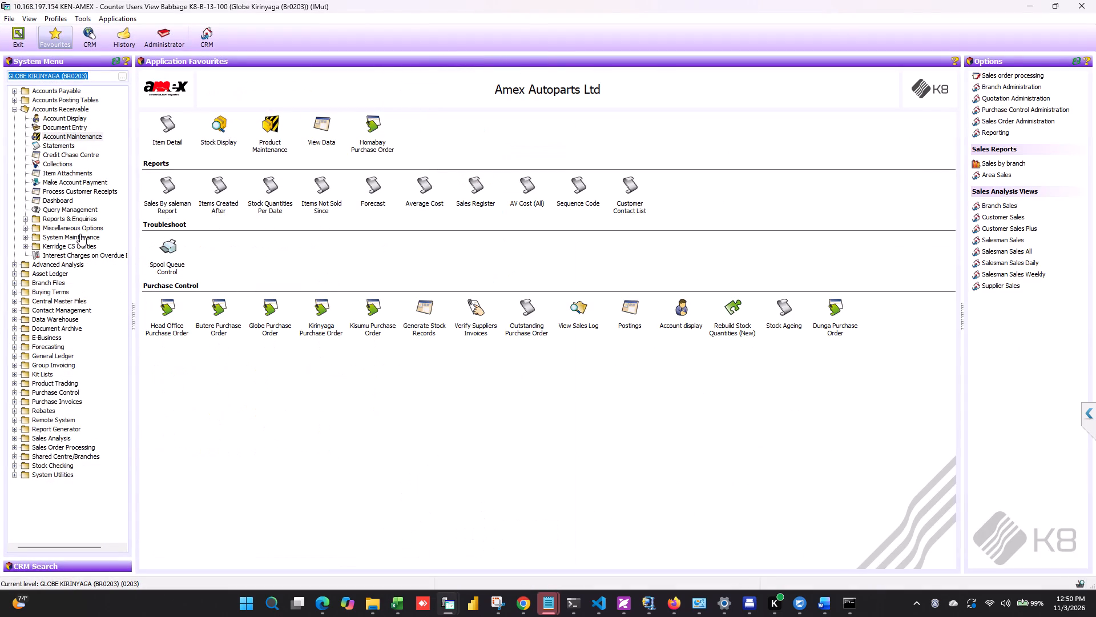
Change the current company level to 01, Head Office Pemba CDC.
key("BackSpace")
type("01")
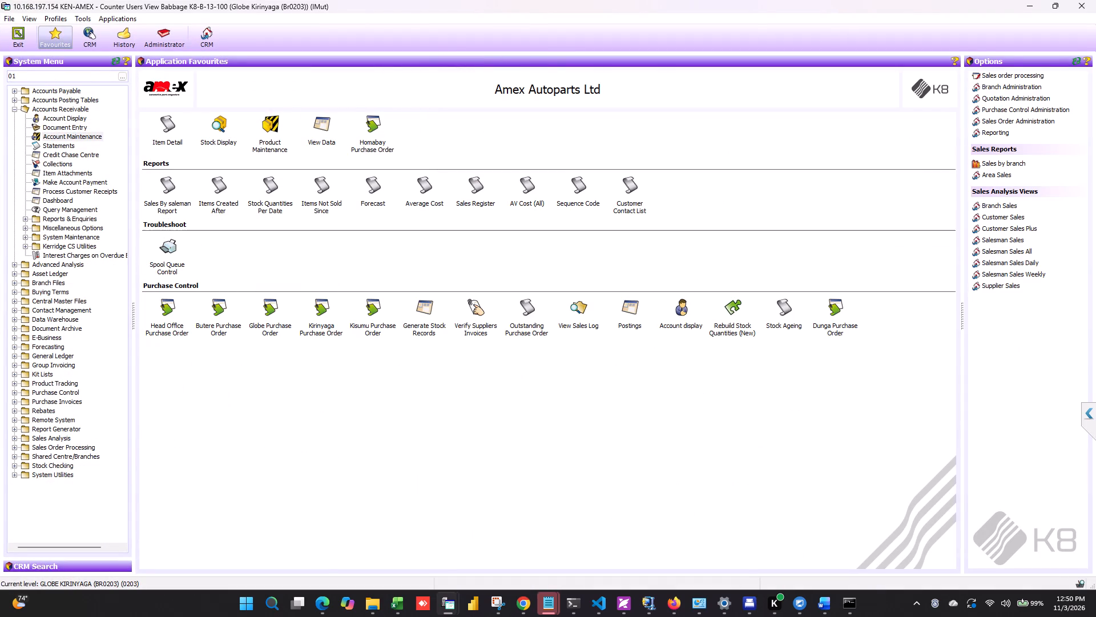
key("Return")
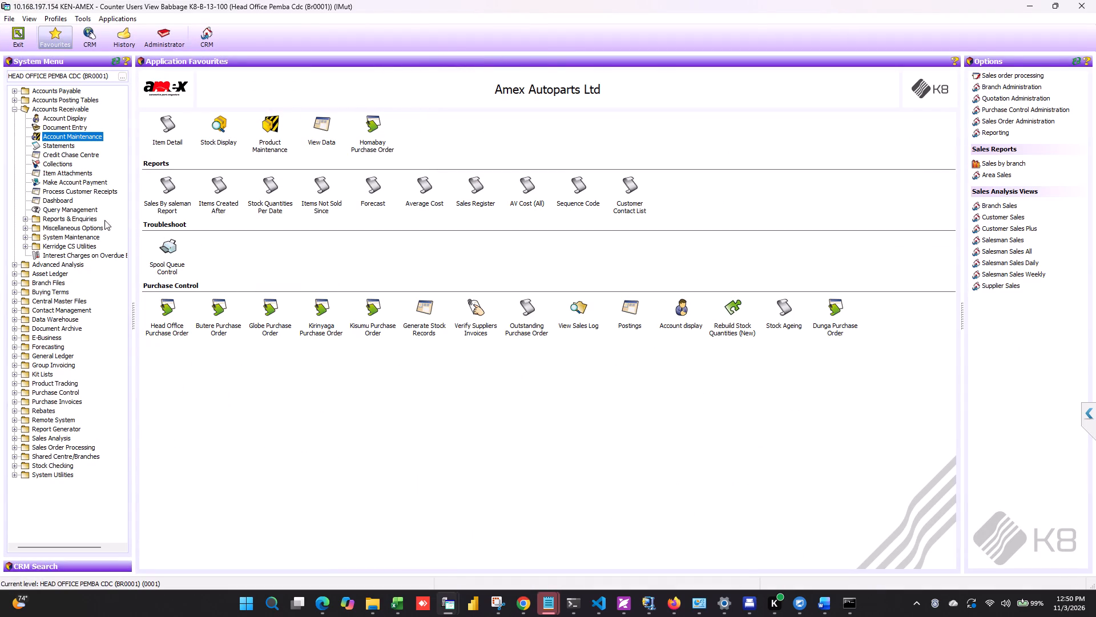
Open the Accounts Receivable Report Selector at the Head Office Pemba CDC level and list its reports.
left_click(28, 218)
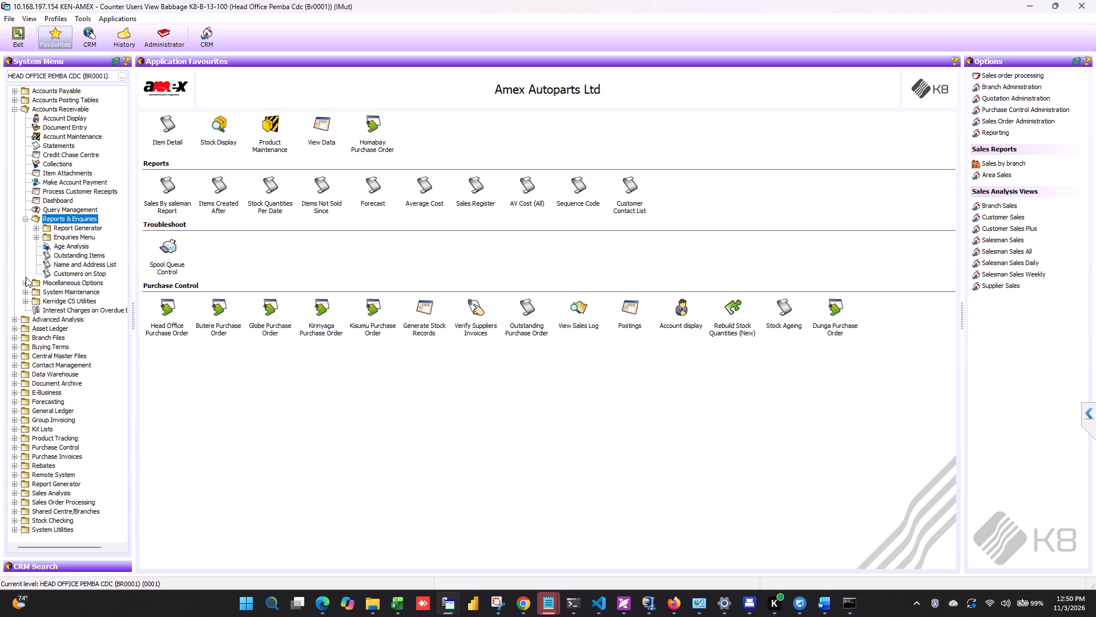
left_click(37, 231)
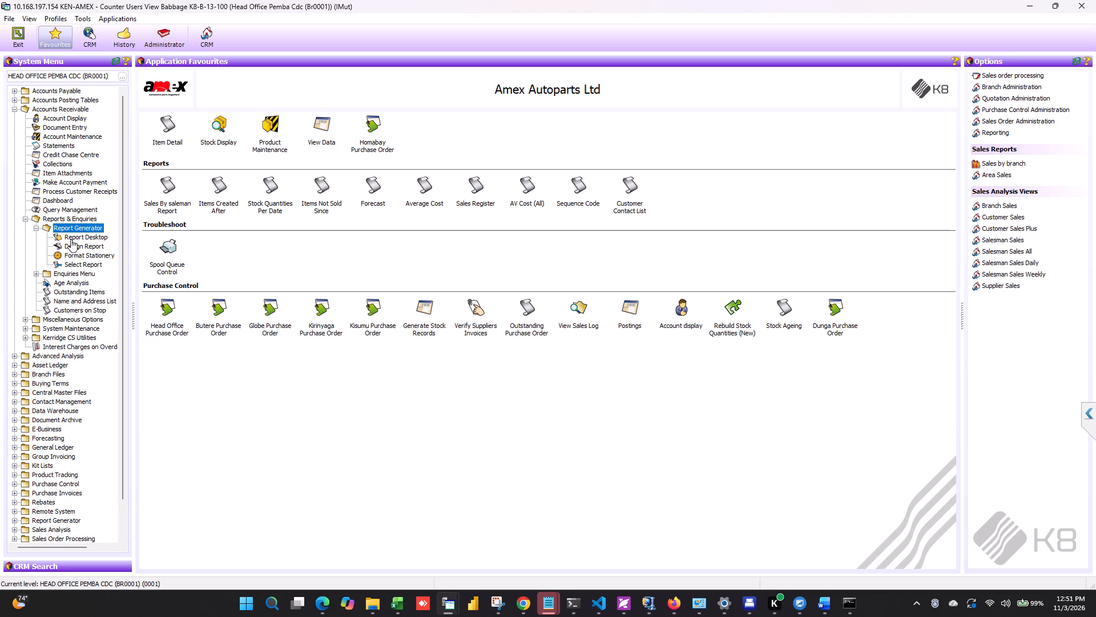
left_click(78, 261)
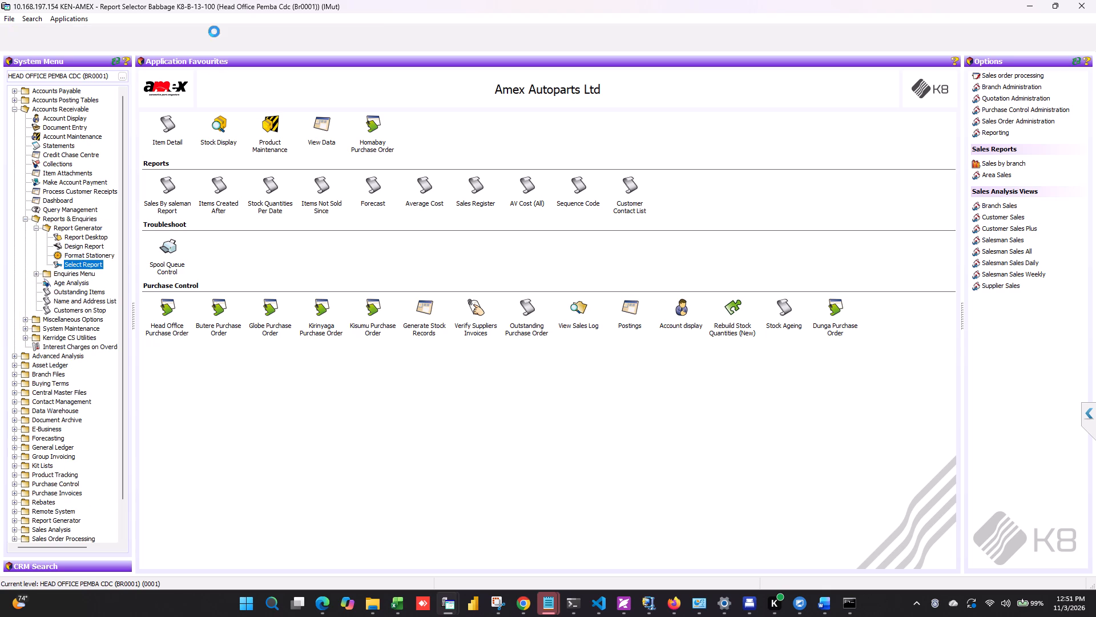
left_click(86, 38)
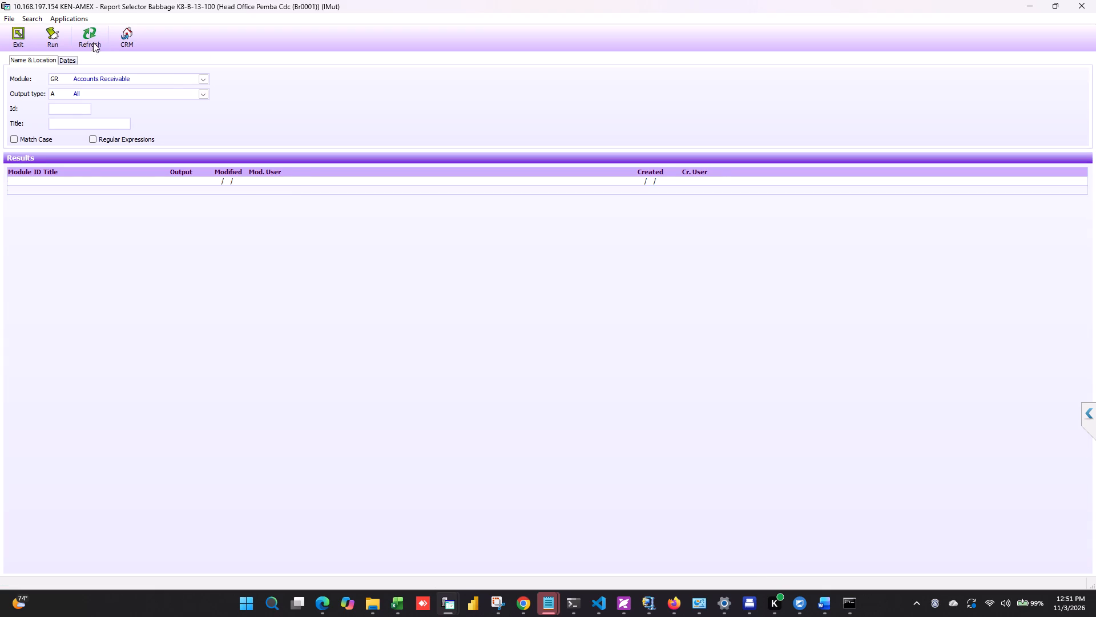
Open the choice of modules for filtering the Report Selector.
left_click(201, 76)
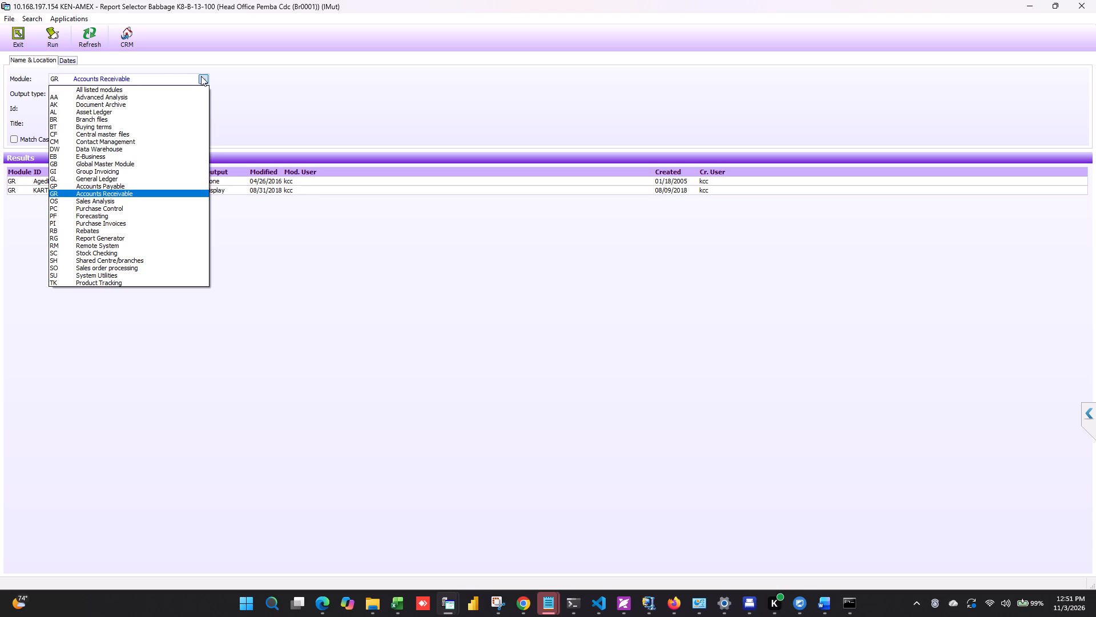